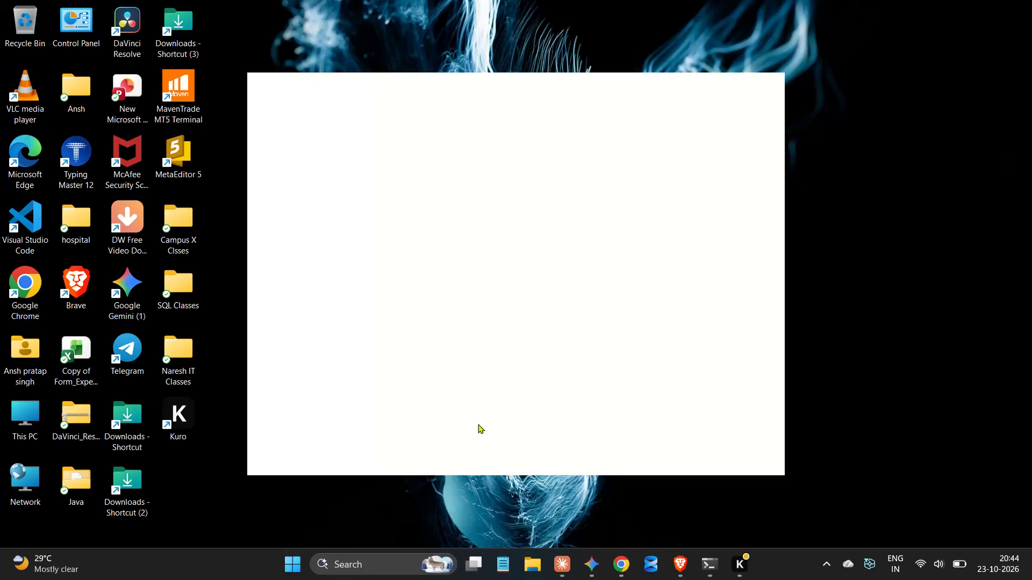
# Launch the MavenTrade MT5 Terminal from the desktop.
pyautogui.doubleClick(178, 91)
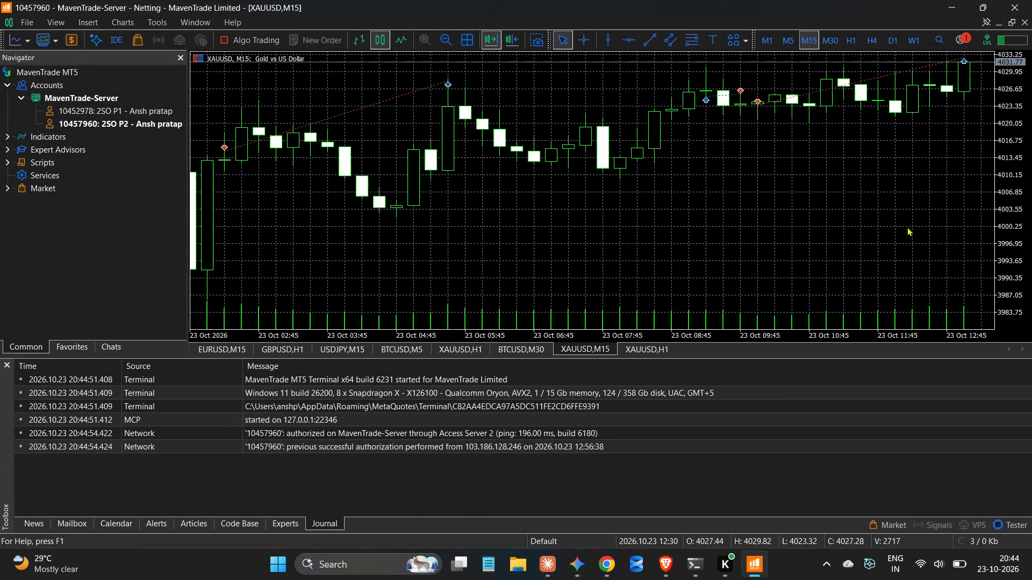
# Switch the XAUUSD M15 chart to the 30-minute (M30) timeframe.
pyautogui.moveTo(904, 226); pyautogui.dragTo(802, 322)
pyautogui.moveTo(802, 322); pyautogui.dragTo(734, 255)
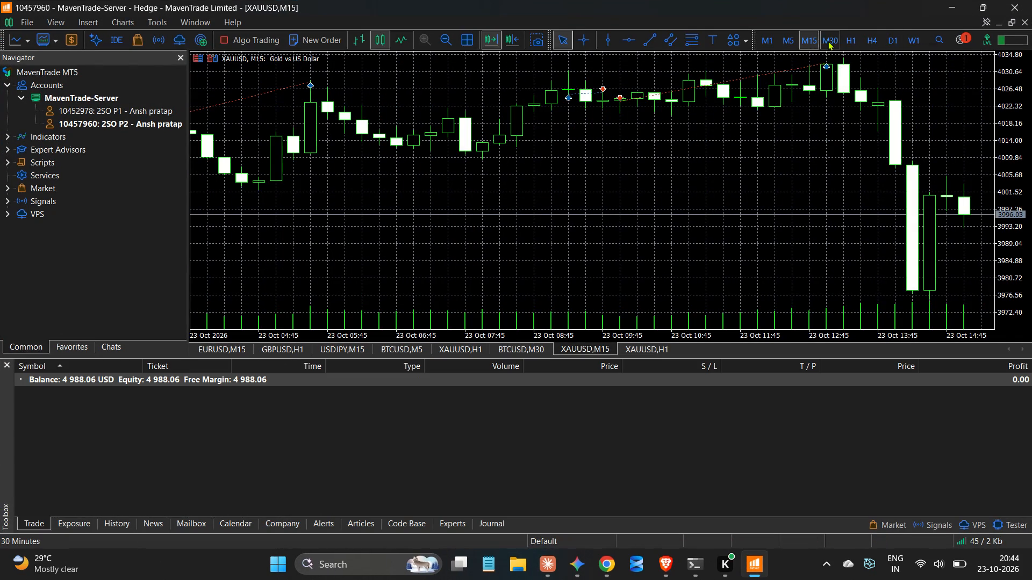
pyautogui.click(828, 41)
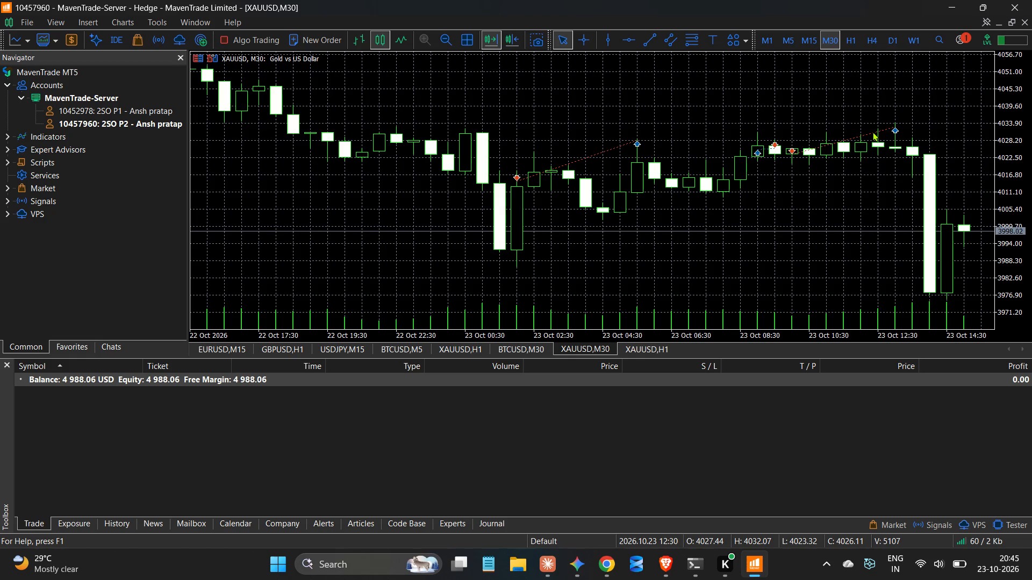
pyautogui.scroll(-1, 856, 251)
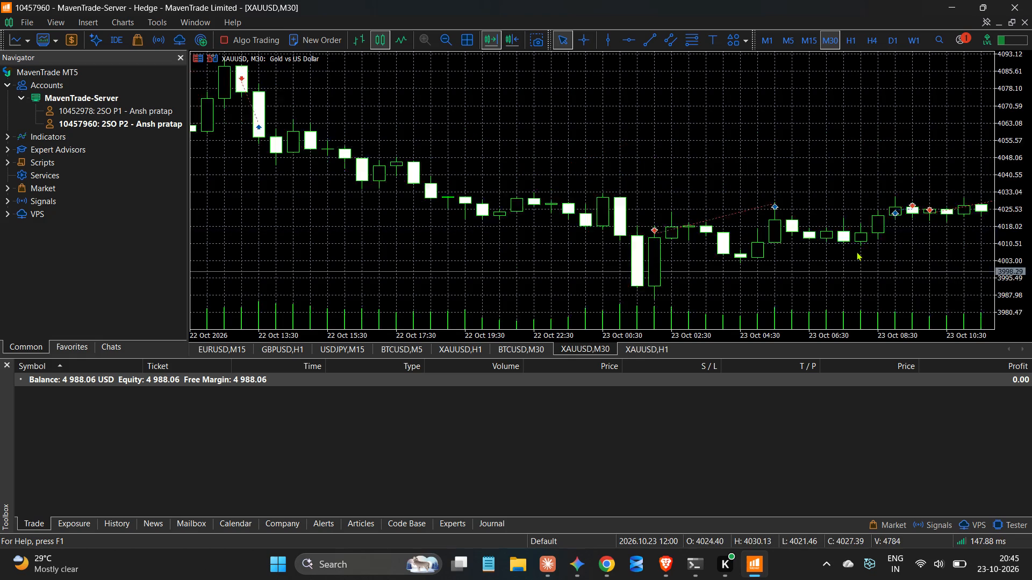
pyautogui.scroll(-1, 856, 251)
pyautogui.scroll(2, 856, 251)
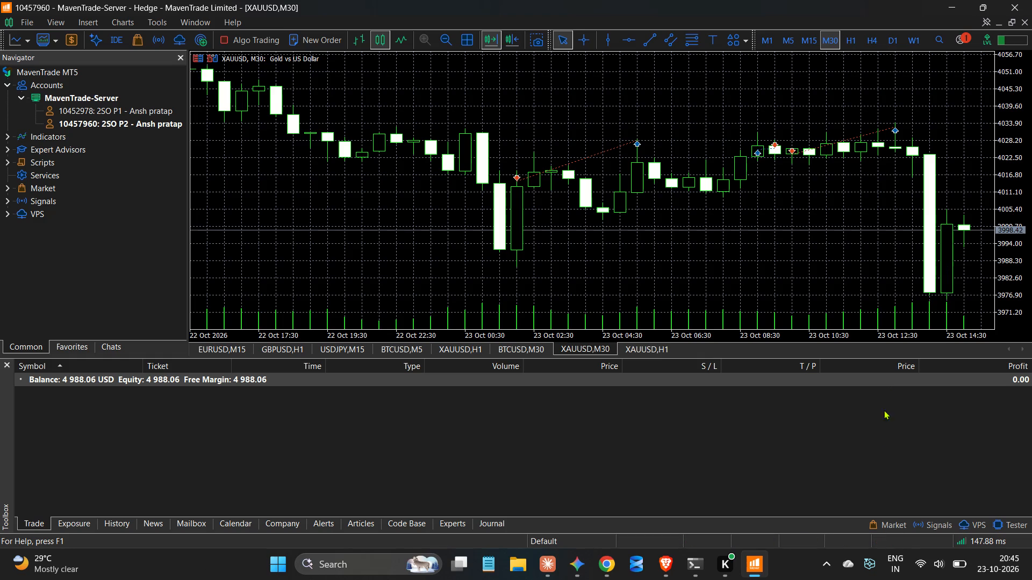
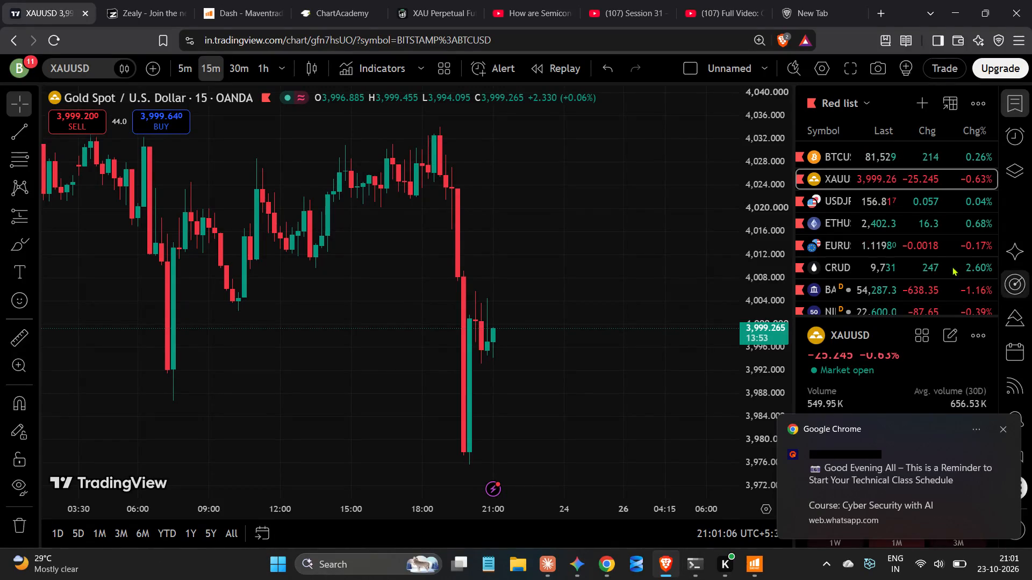
# Compress the price scale of the XAUUSD 15-minute chart to view a wider price range.
pyautogui.moveTo(772, 185); pyautogui.dragTo(770, 328)
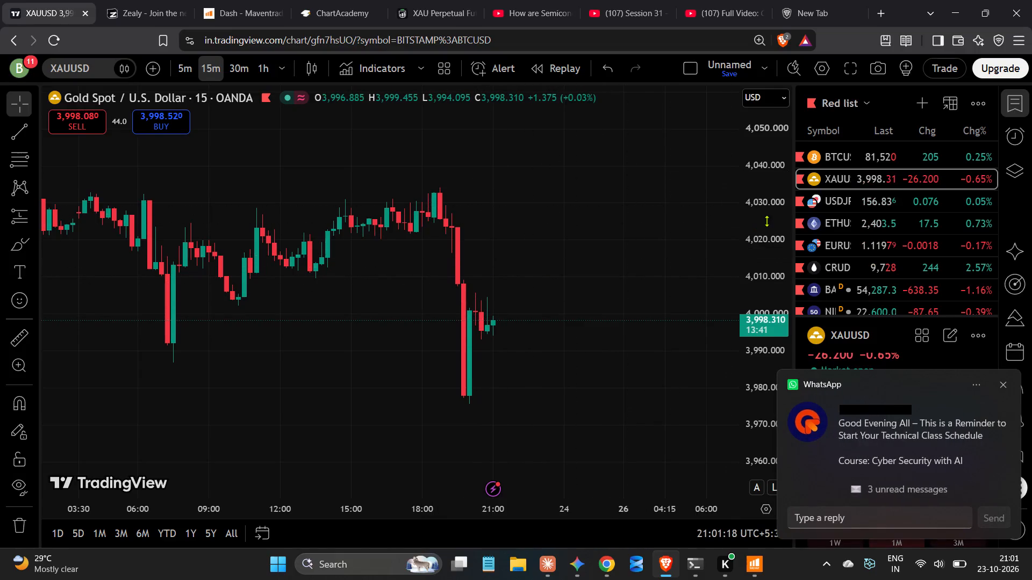
pyautogui.moveTo(766, 221); pyautogui.dragTo(746, 349)
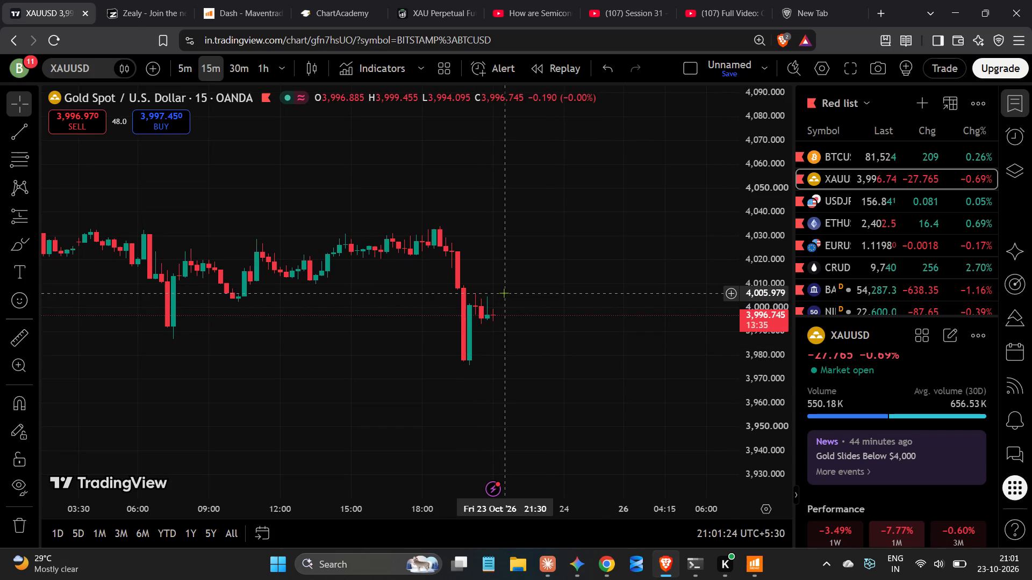
# Switch to the MetaTrader 5 terminal, open a new order window for XAUUSD and minimize it.
pyautogui.click(746, 560)
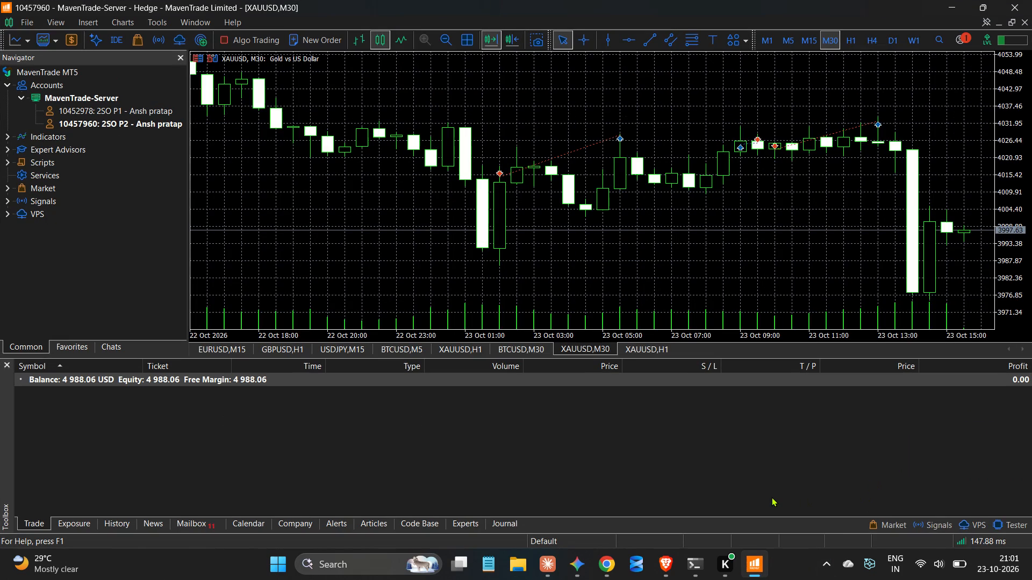
pyautogui.press('F9')
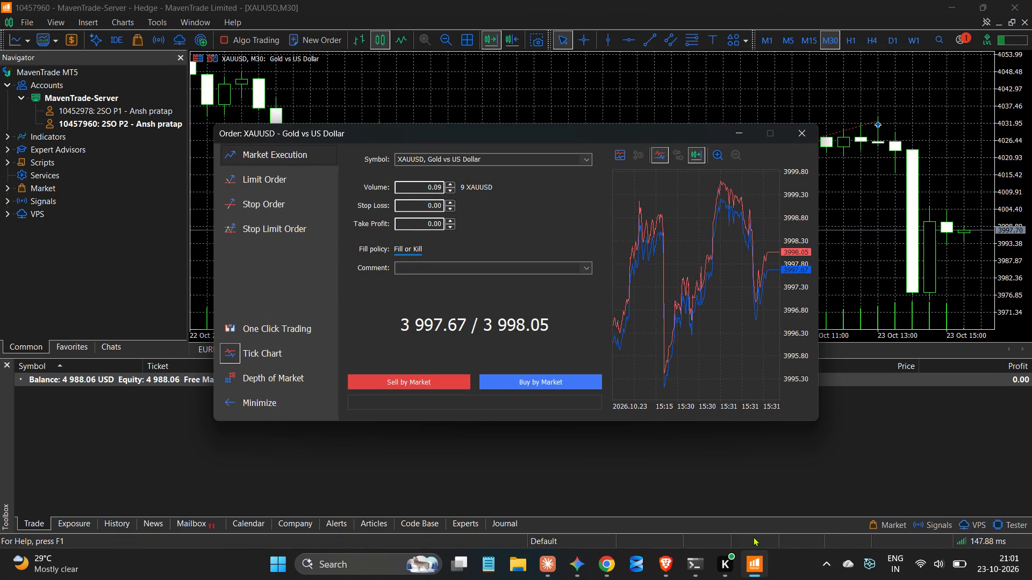
pyautogui.click(732, 127)
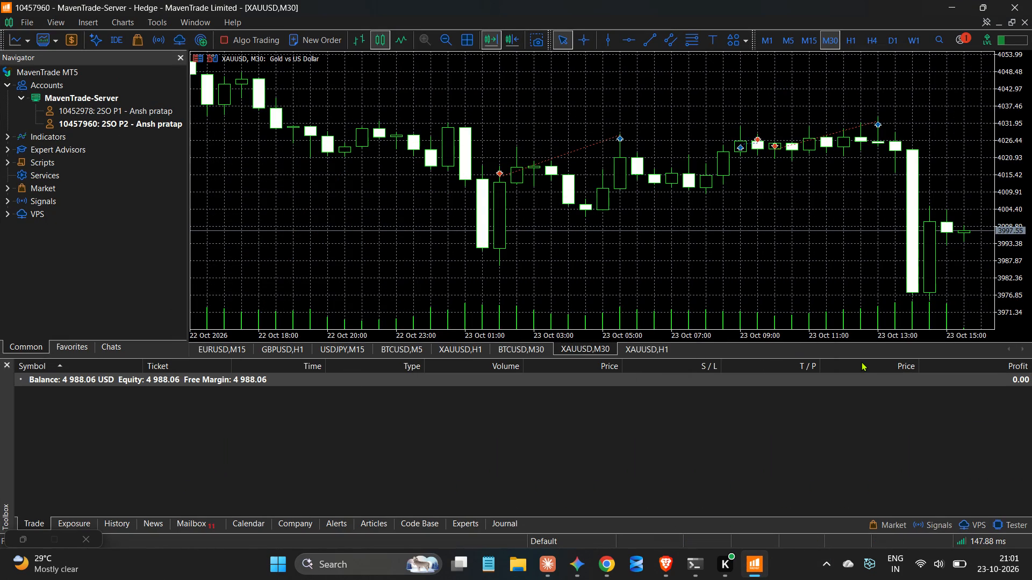
# Open a new market order window for XAUUSD.
pyautogui.press('F9')
pyautogui.click(666, 572)
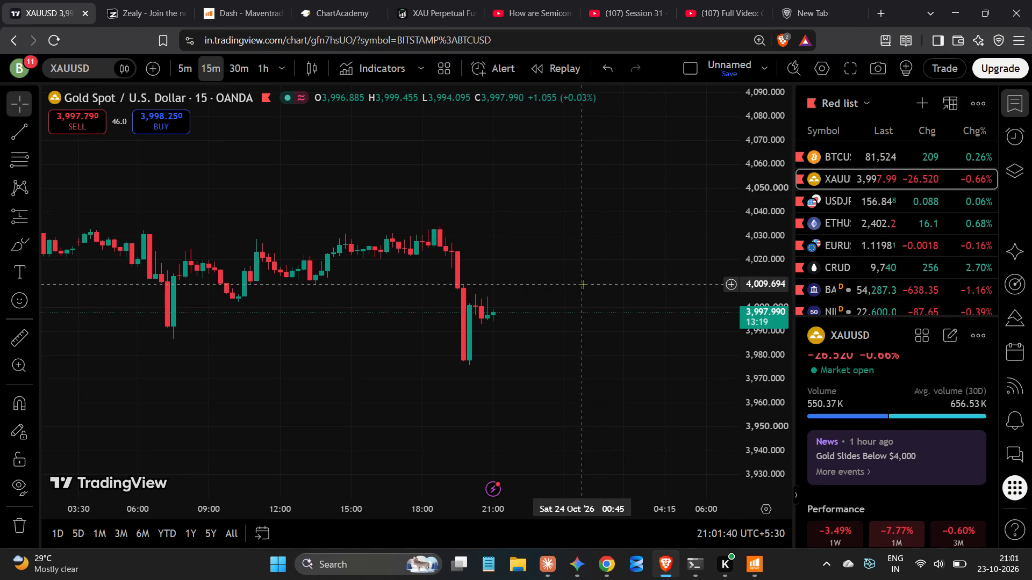
pyautogui.click(755, 569)
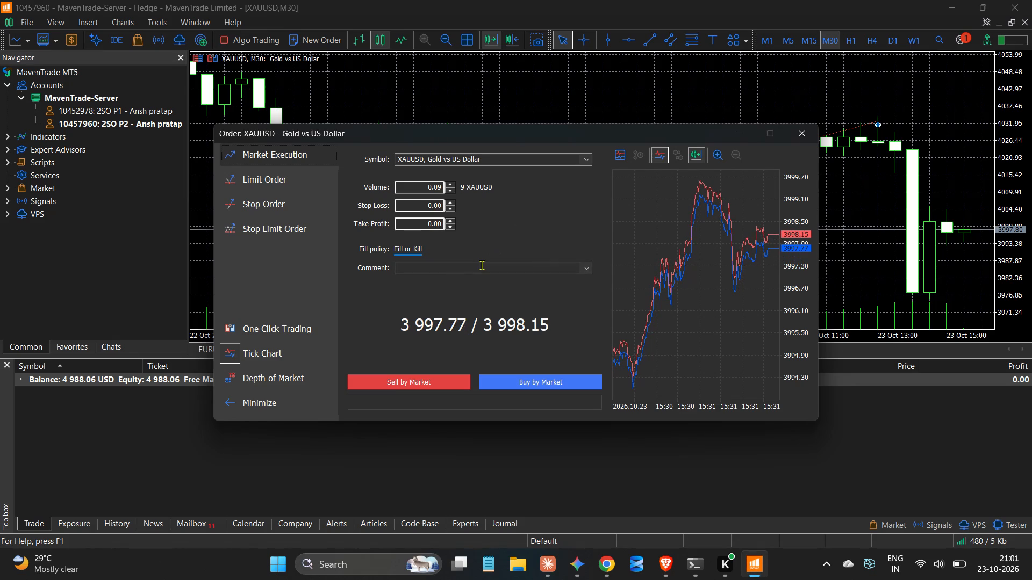
# Switch to the Maven dashboard in Brave and check the account's trading objectives and loss limits.
pyautogui.click(670, 567)
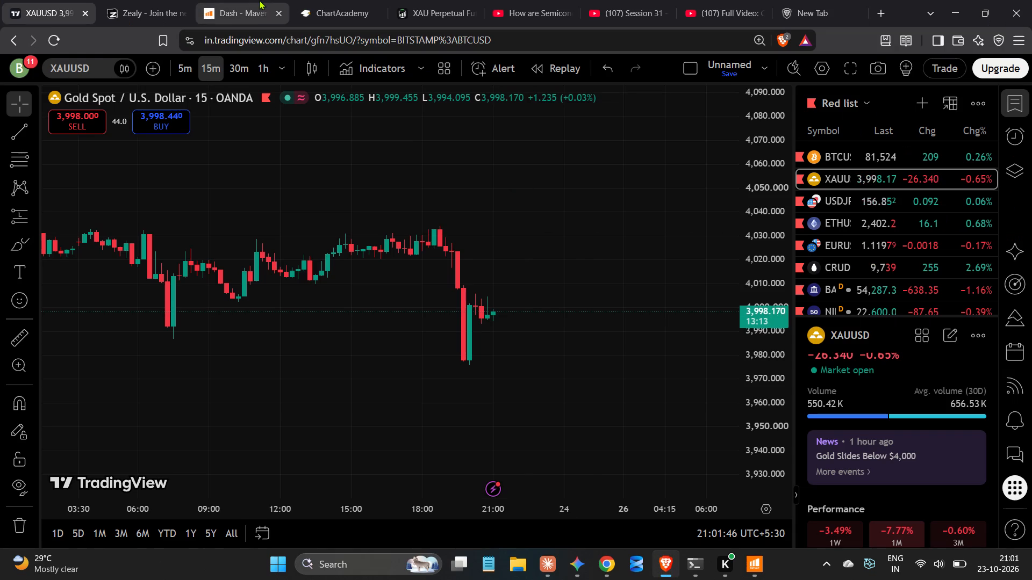
pyautogui.click(257, 0)
pyautogui.scroll(-4, 670, 271)
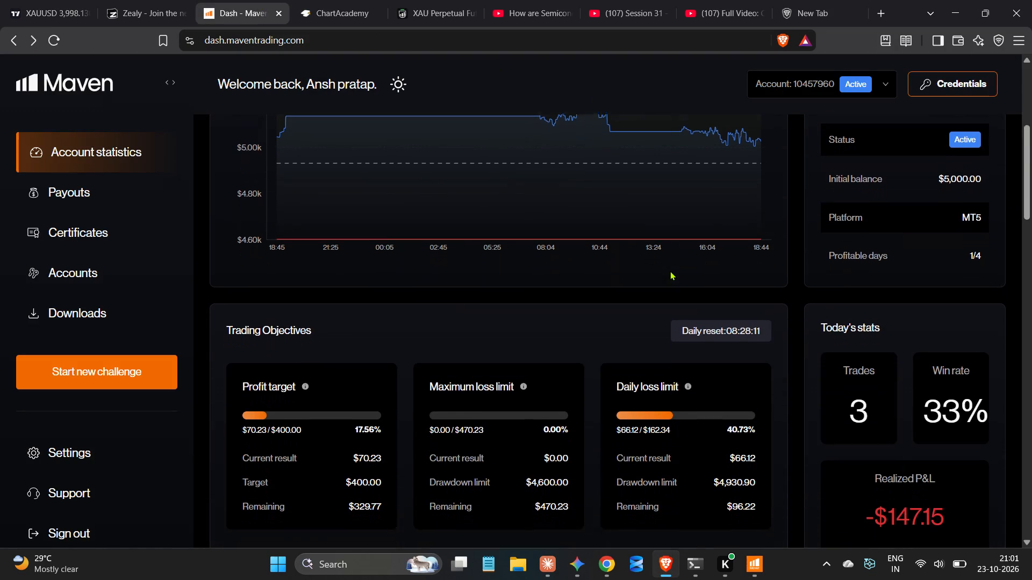
pyautogui.scroll(-1, 670, 271)
pyautogui.scroll(2, 670, 271)
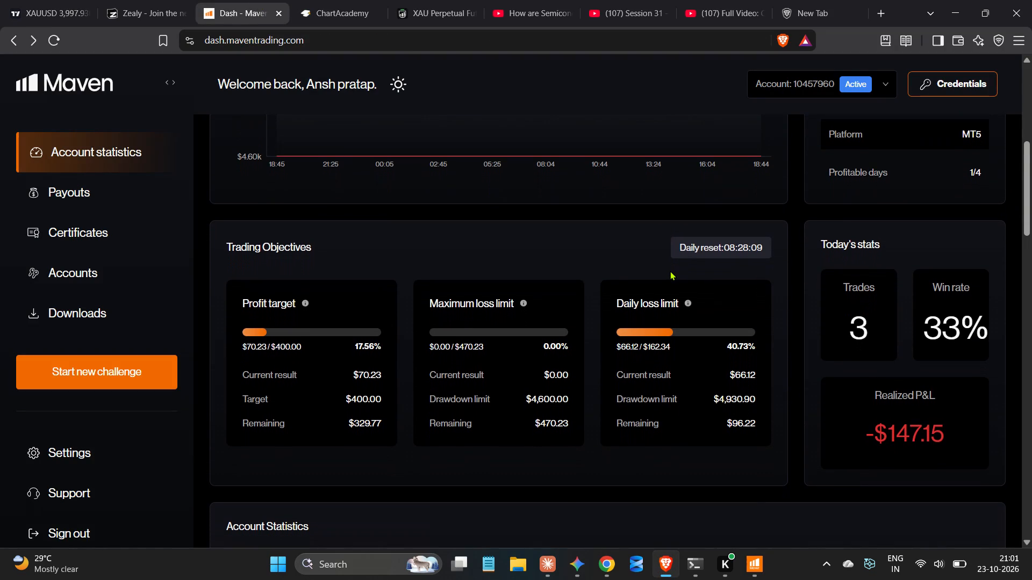
pyautogui.scroll(1, 670, 271)
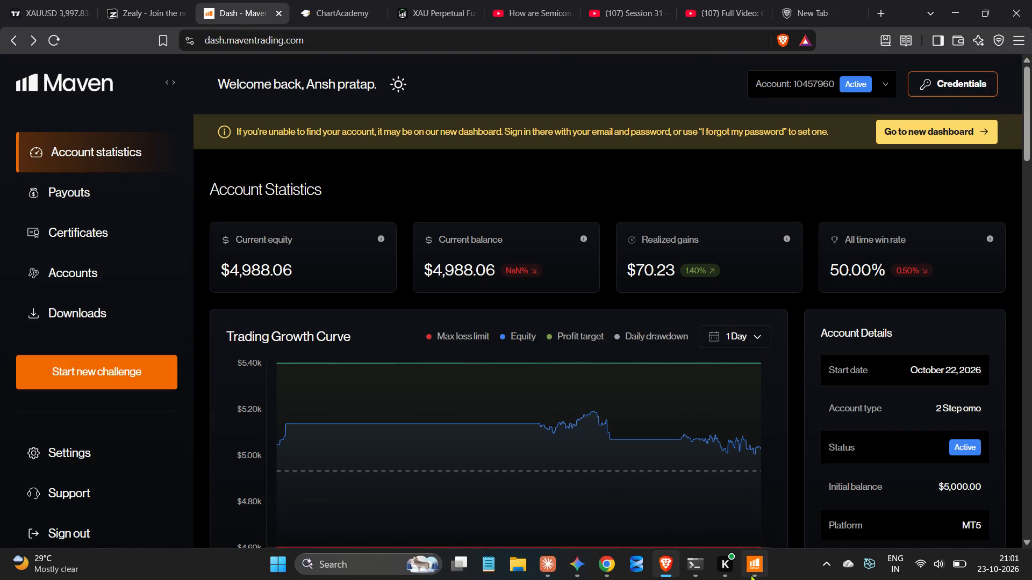
# Return to the MT5 terminal and set the XAUUSD order's stop loss to 4009.
pyautogui.click(751, 574)
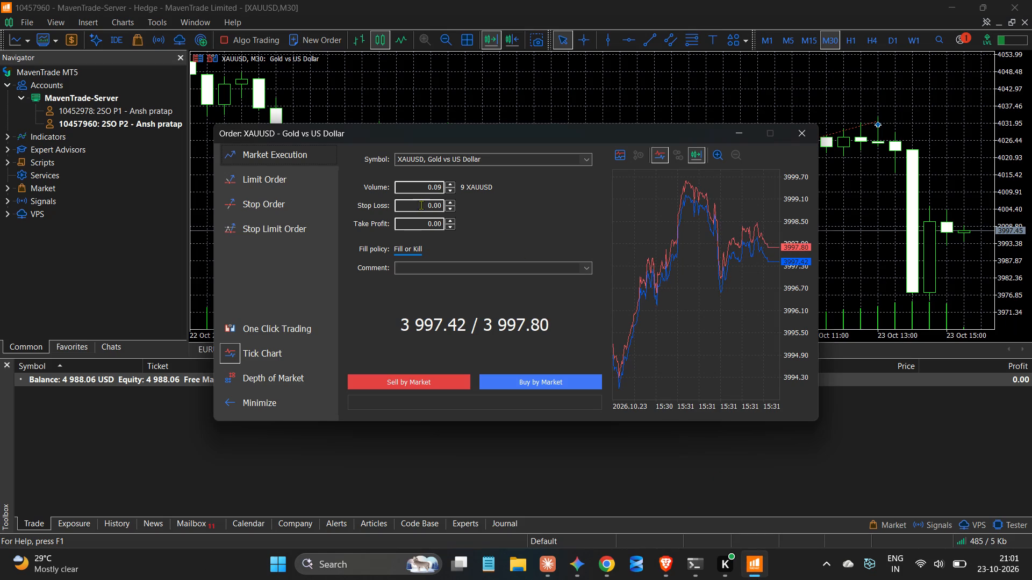
pyautogui.click(417, 208)
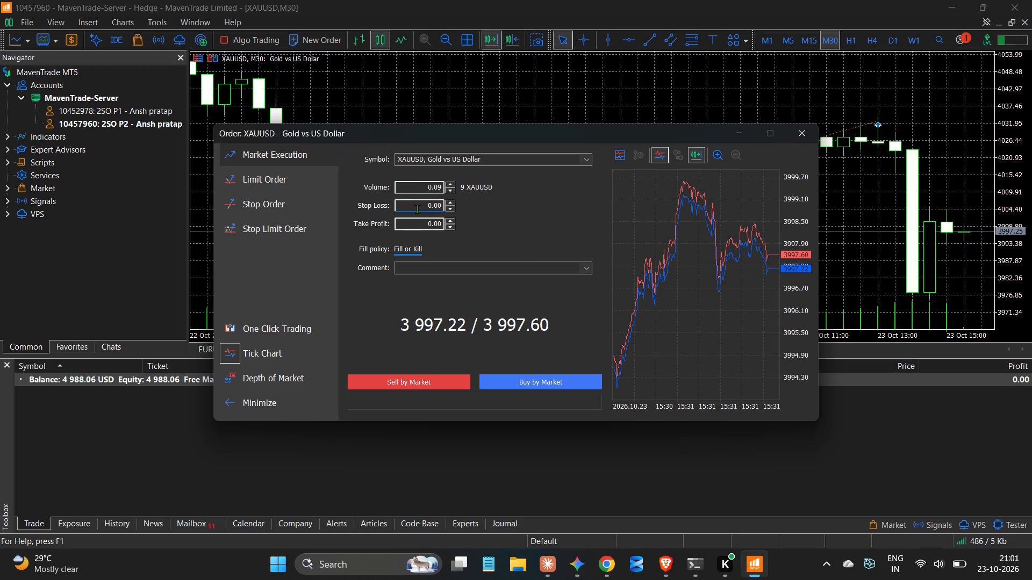
pyautogui.press('4')
pyautogui.press('0')
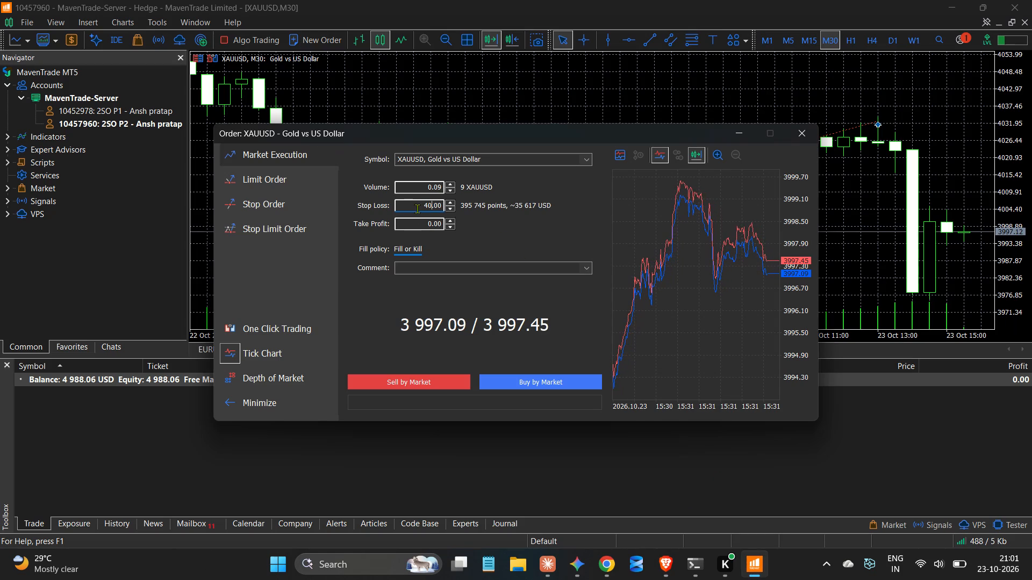
pyautogui.press('0')
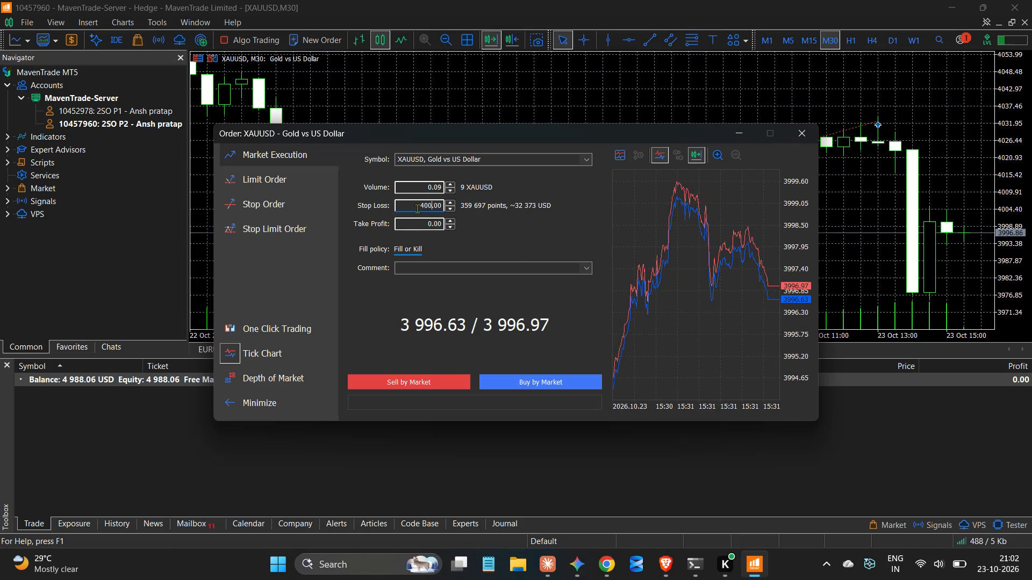
pyautogui.press('9')
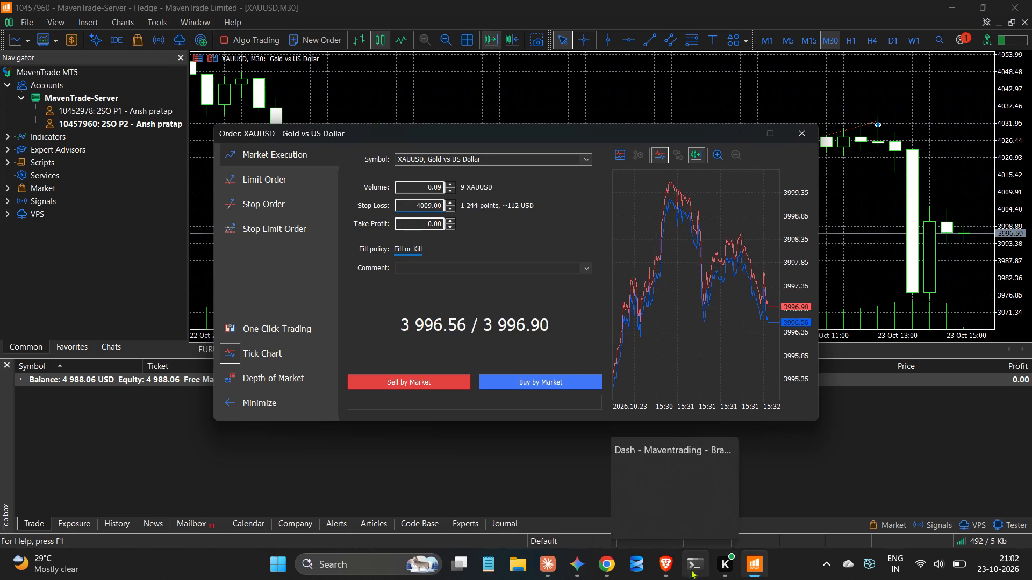
# Examine the account's growth curve, trading objectives and account statistics on the Maven dashboard in Brave.
pyautogui.click(676, 573)
pyautogui.scroll(-1, 673, 415)
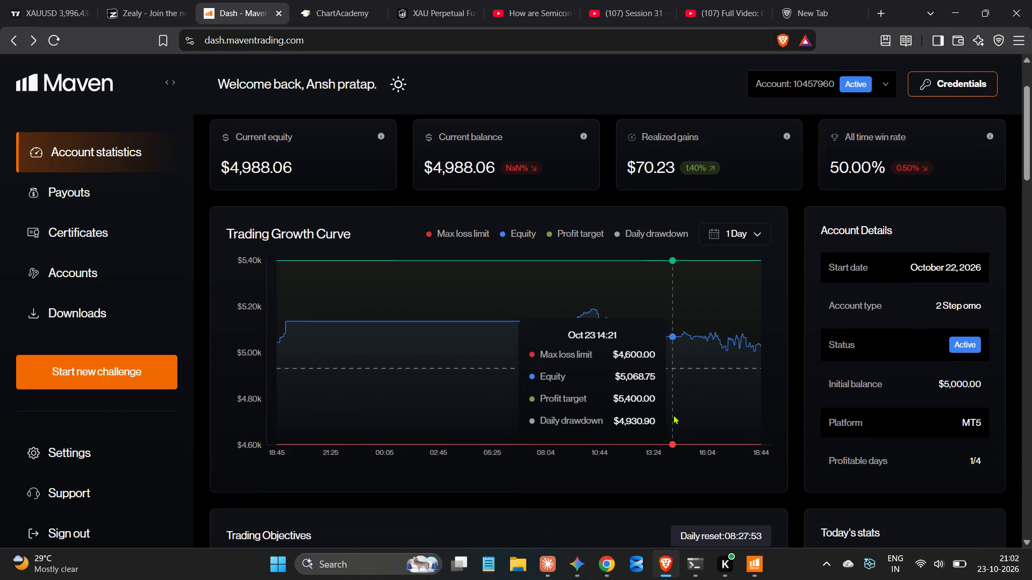
pyautogui.scroll(-3, 673, 415)
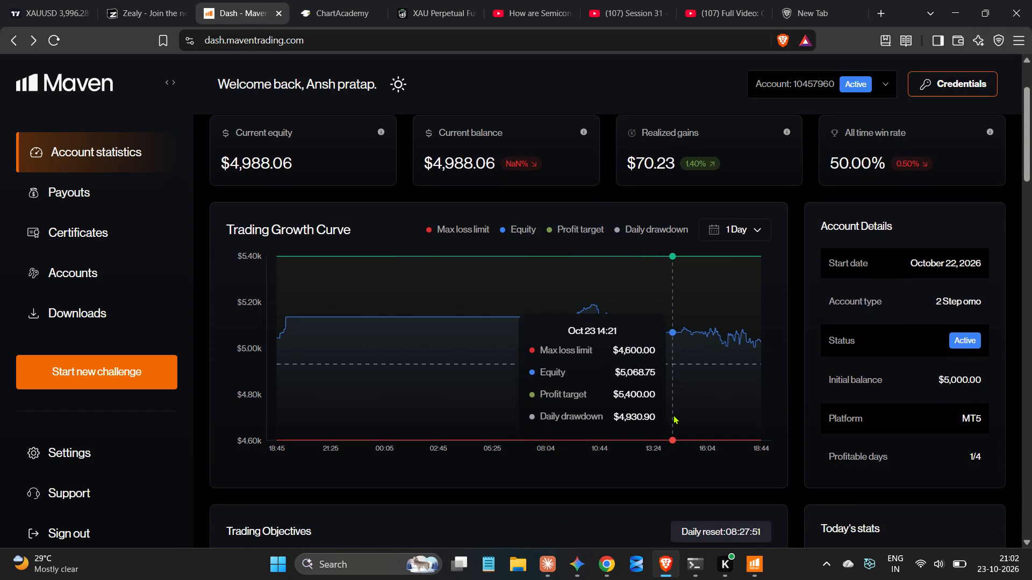
pyautogui.scroll(-3, 673, 415)
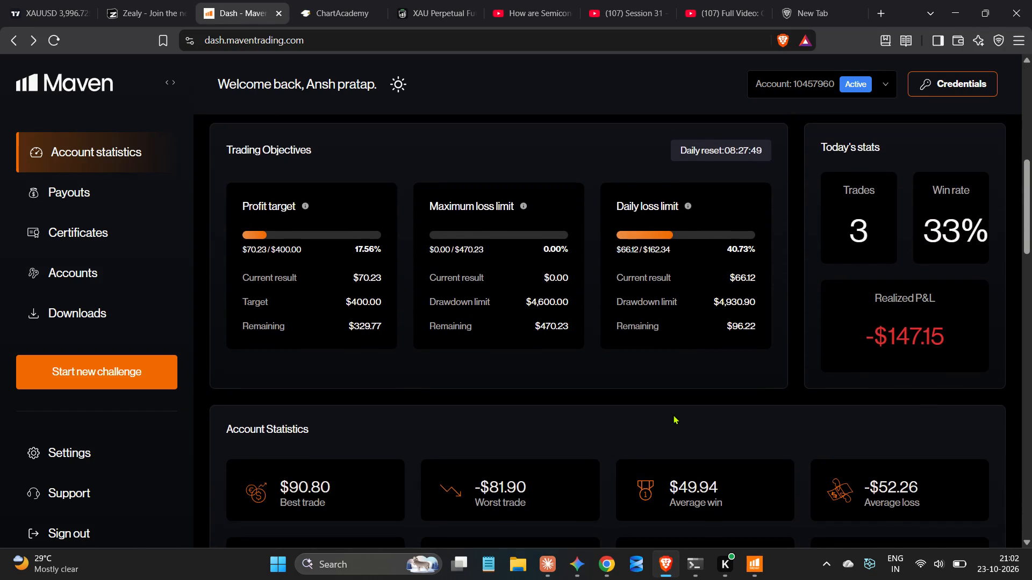
pyautogui.scroll(3, 561, 302)
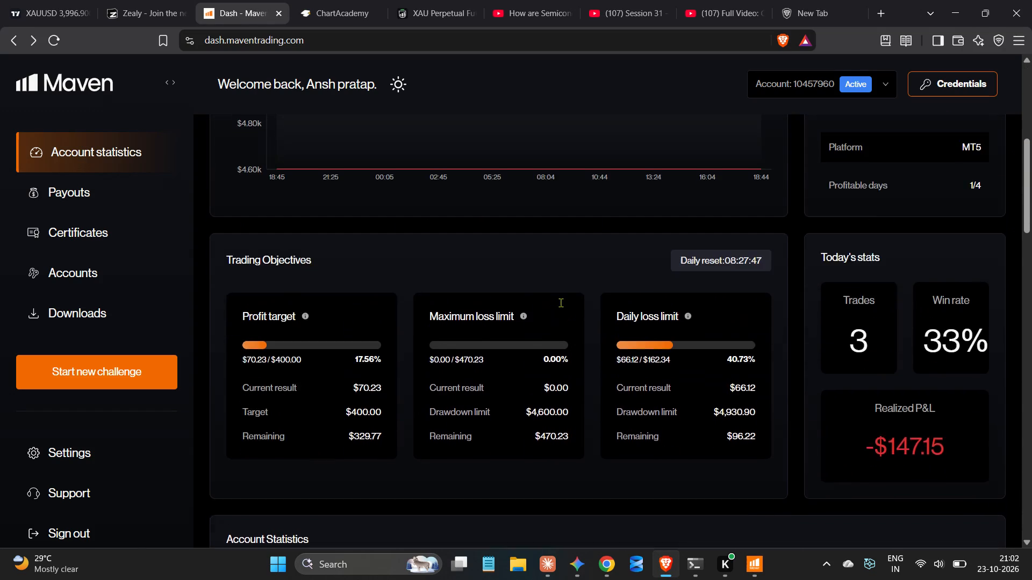
pyautogui.scroll(3, 561, 302)
# Check the XAUUSD chart in TradingView, then examine a wider view of BTCUSD's 15-minute price action.
pyautogui.click(73, 1)
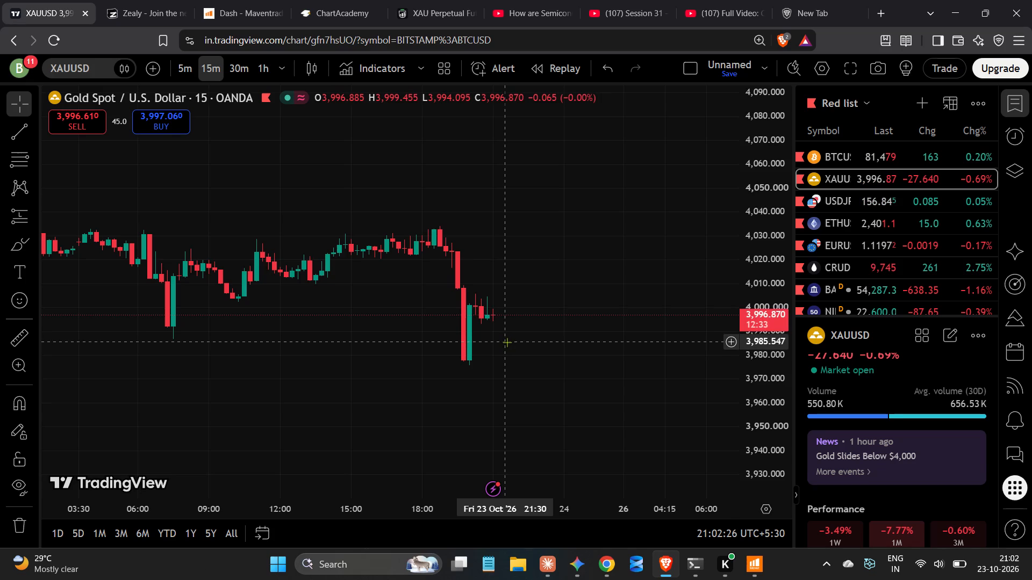
pyautogui.click(759, 562)
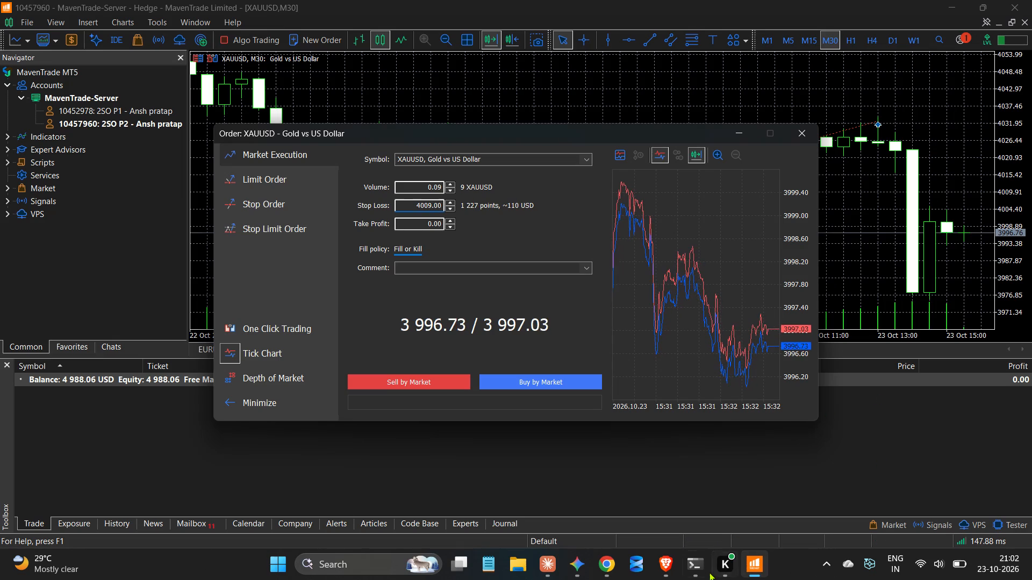
pyautogui.click(677, 572)
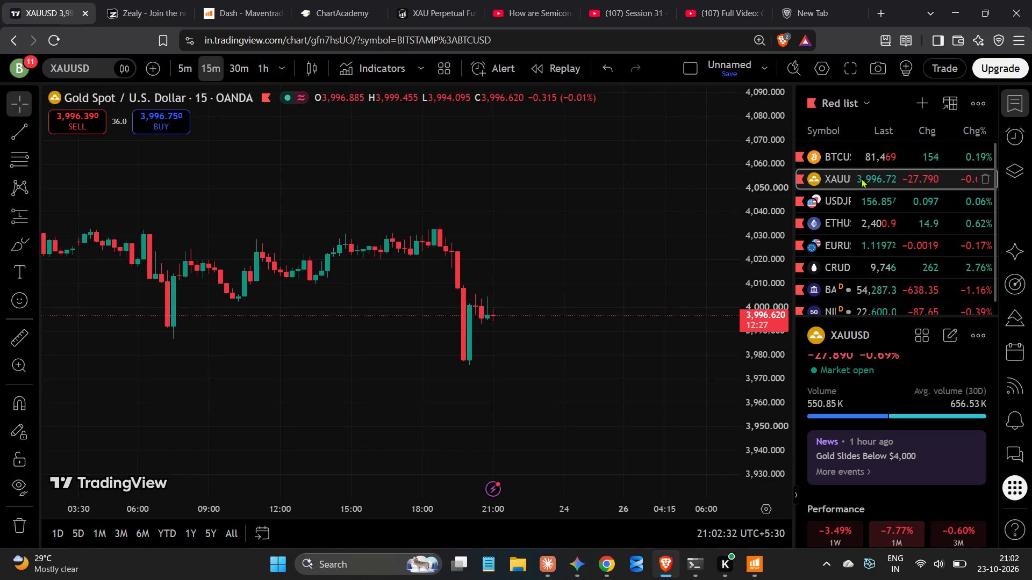
pyautogui.click(869, 164)
pyautogui.moveTo(764, 151); pyautogui.dragTo(734, 394)
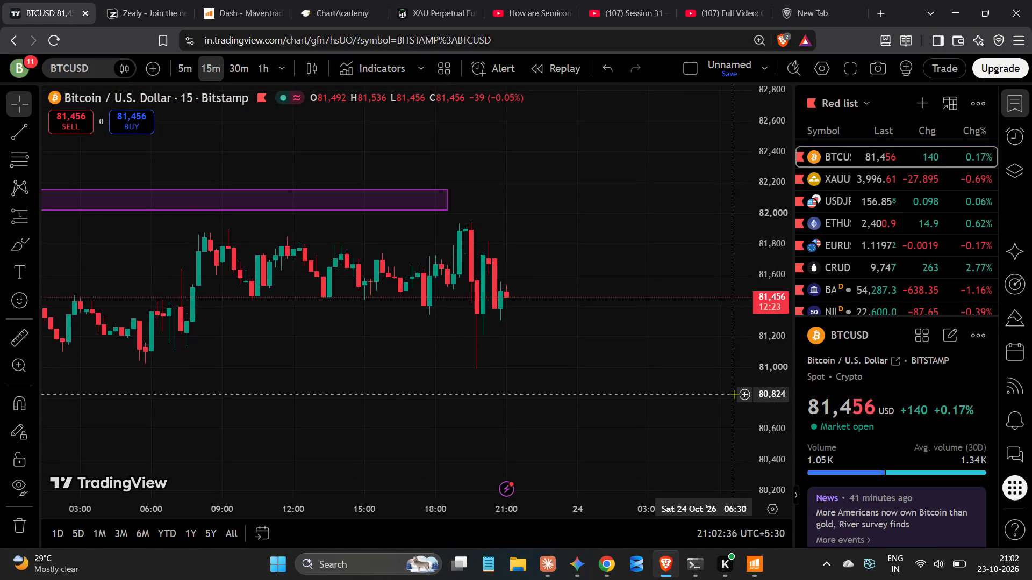
pyautogui.scroll(-7, 694, 375)
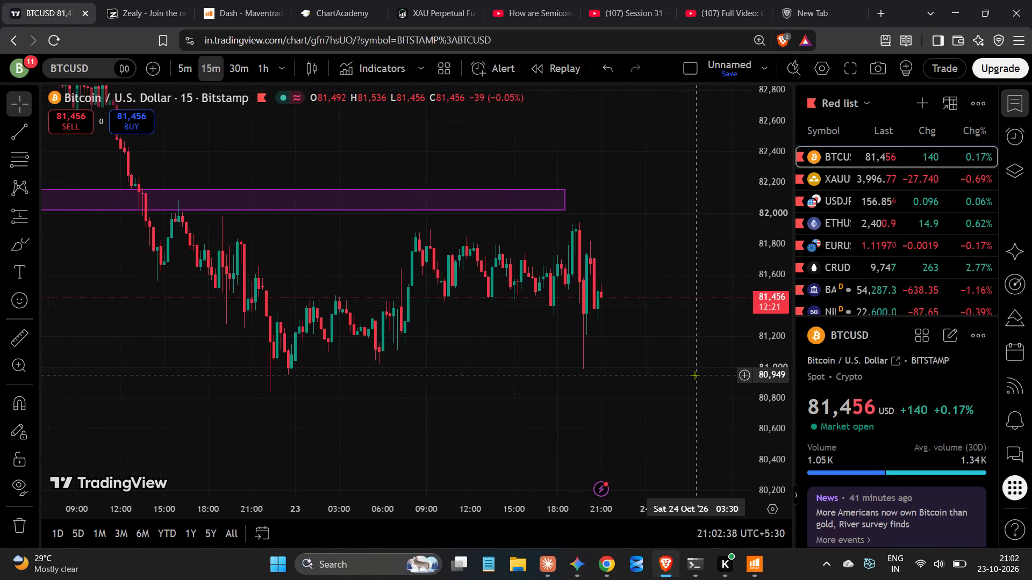
pyautogui.moveTo(749, 198); pyautogui.dragTo(742, 222)
pyautogui.moveTo(771, 168); pyautogui.dragTo(769, 249)
# Return to the MT5 terminal and set the XAUUSD order's take profit to 3987.
pyautogui.click(752, 560)
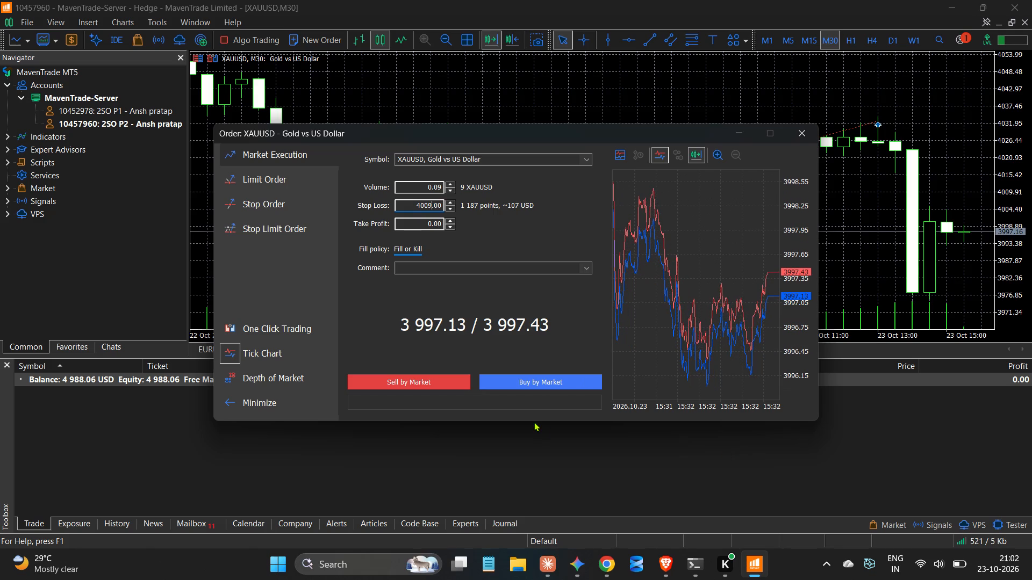
pyautogui.click(675, 572)
pyautogui.click(756, 576)
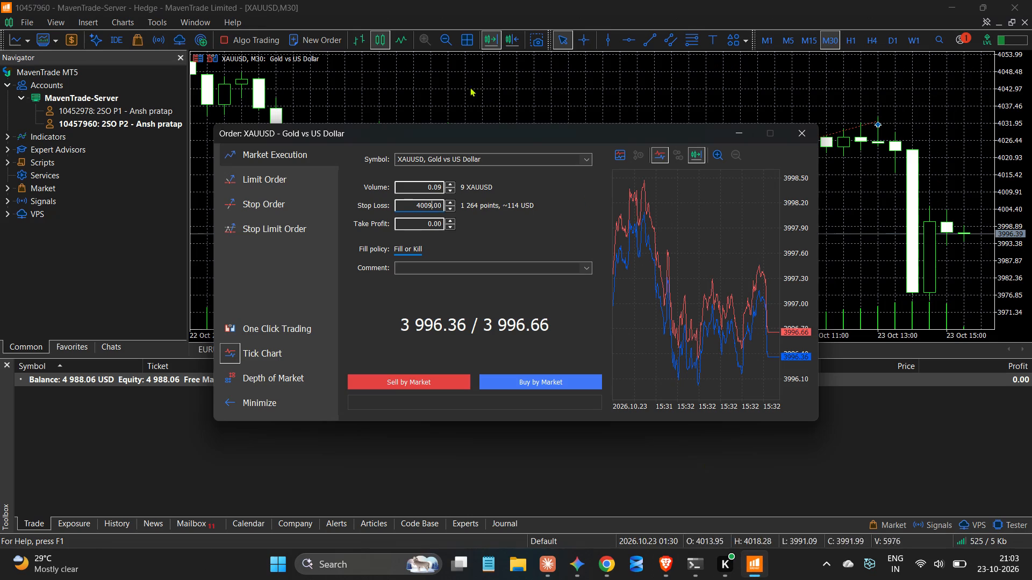
pyautogui.click(417, 222)
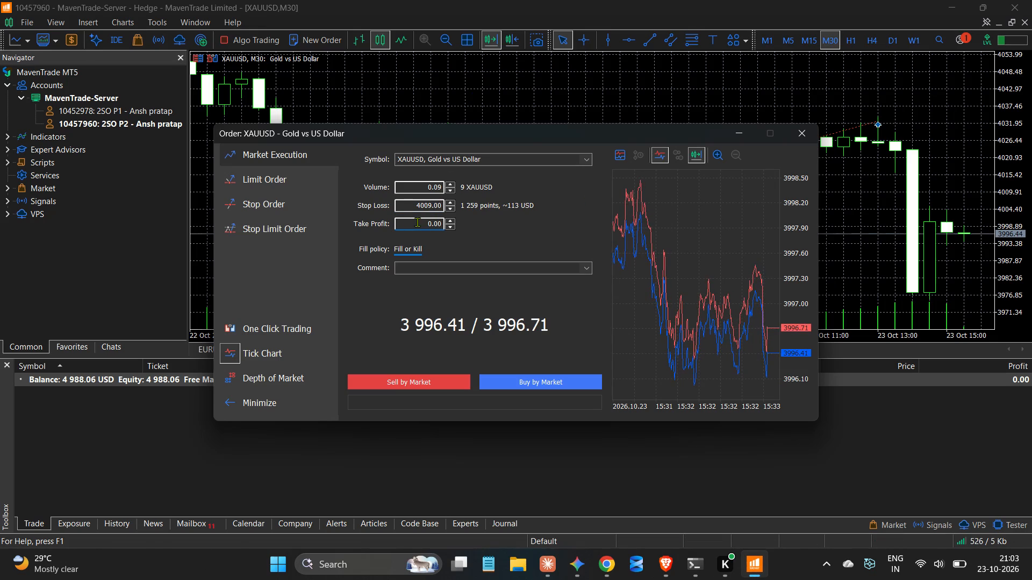
pyautogui.write('39')
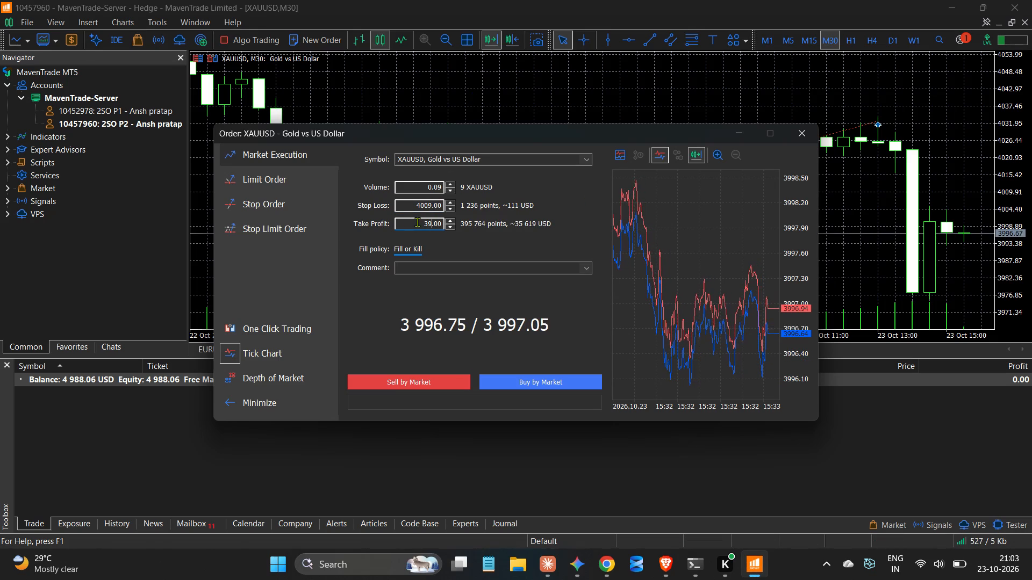
pyautogui.write('87')
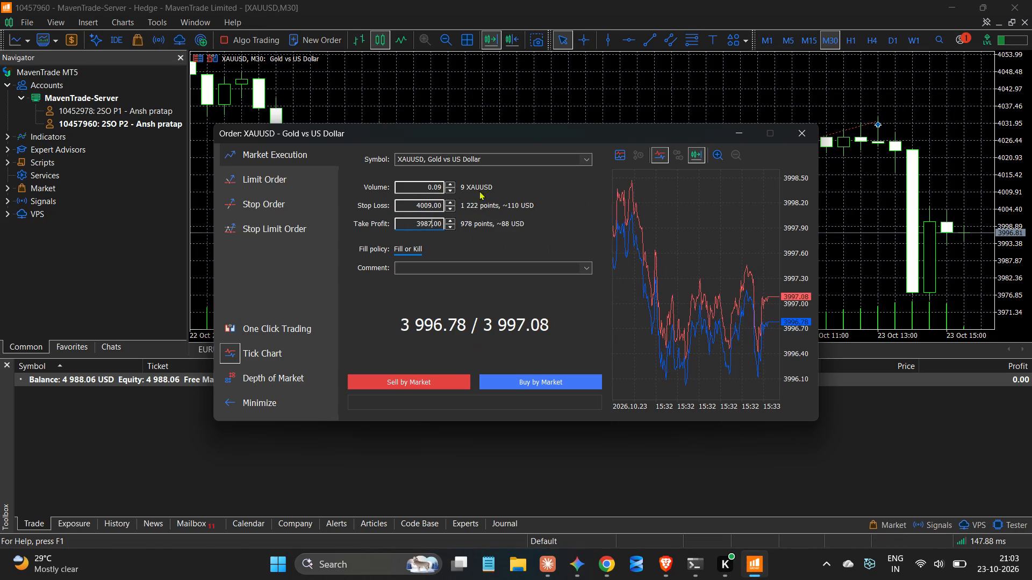
# Reduce the XAUUSD order's volume to 0.04.
pyautogui.click(447, 192)
pyautogui.click(447, 192)
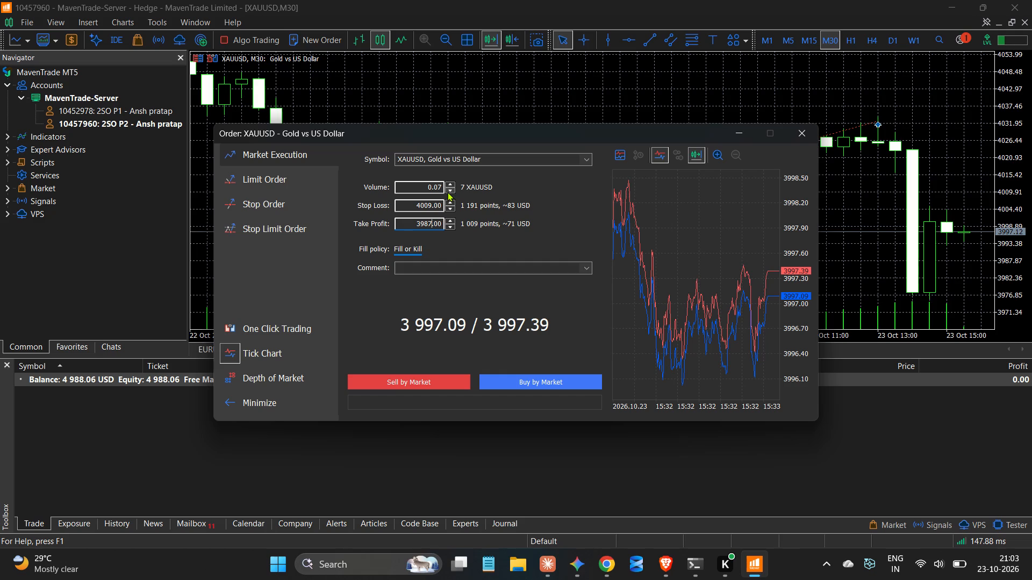
pyautogui.click(447, 192)
pyautogui.click(447, 192)
pyautogui.click(447, 192)
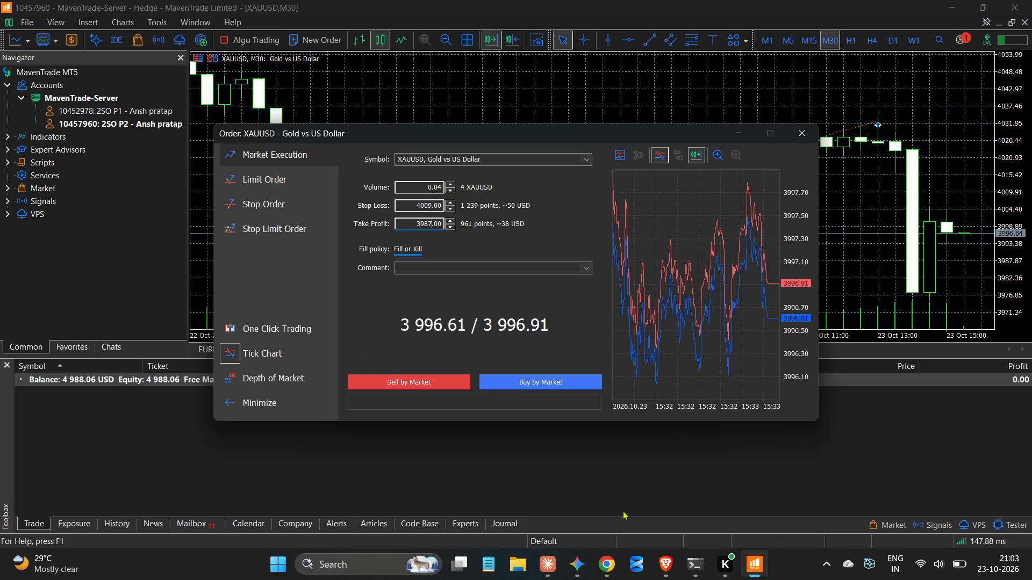
# In TradingView in Brave, select XAUUSD from the Red list watchlist and reload the chart page.
pyautogui.click(668, 573)
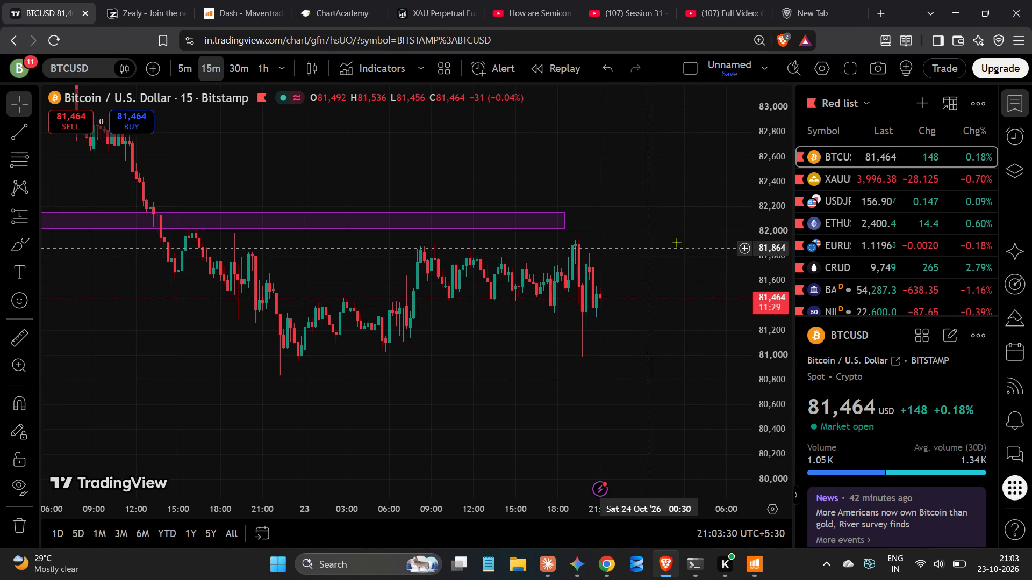
pyautogui.click(863, 179)
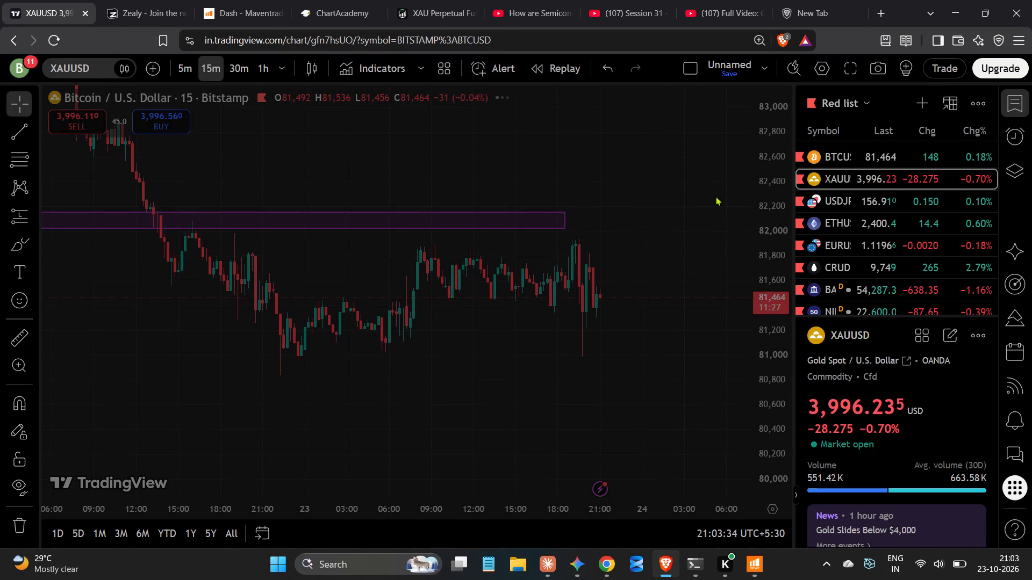
pyautogui.click(63, 41)
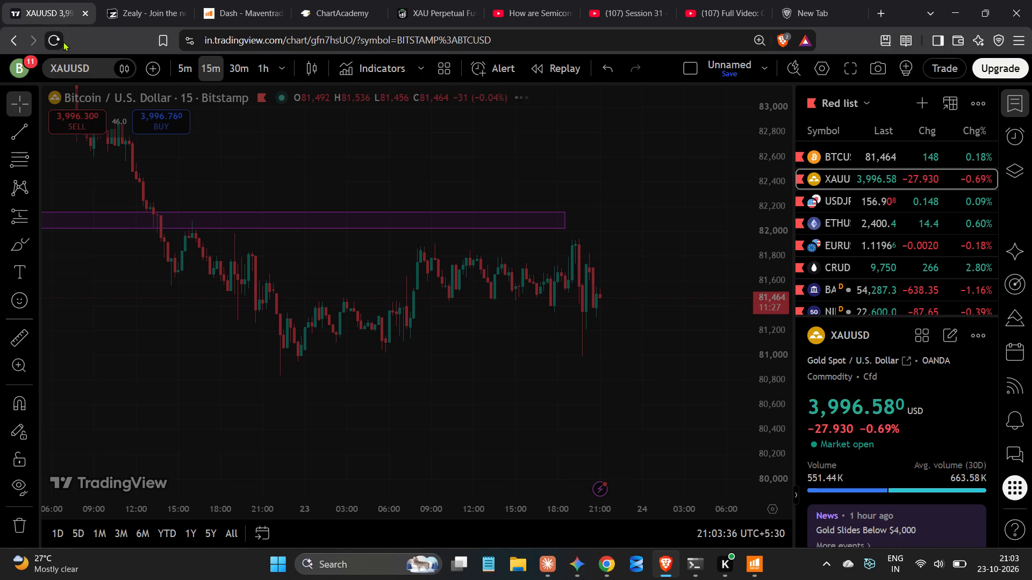
pyautogui.click(578, 134)
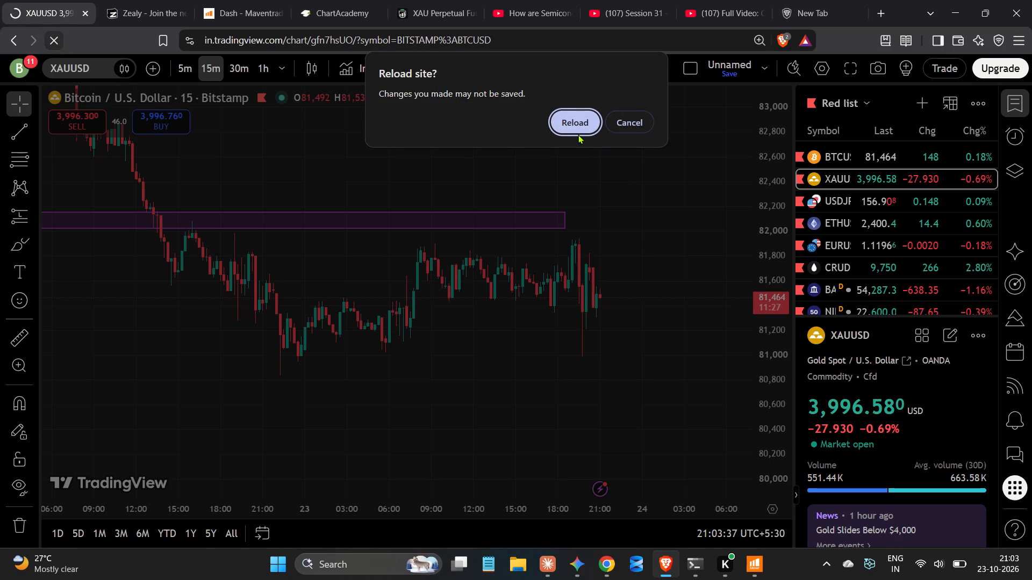
pyautogui.click(578, 120)
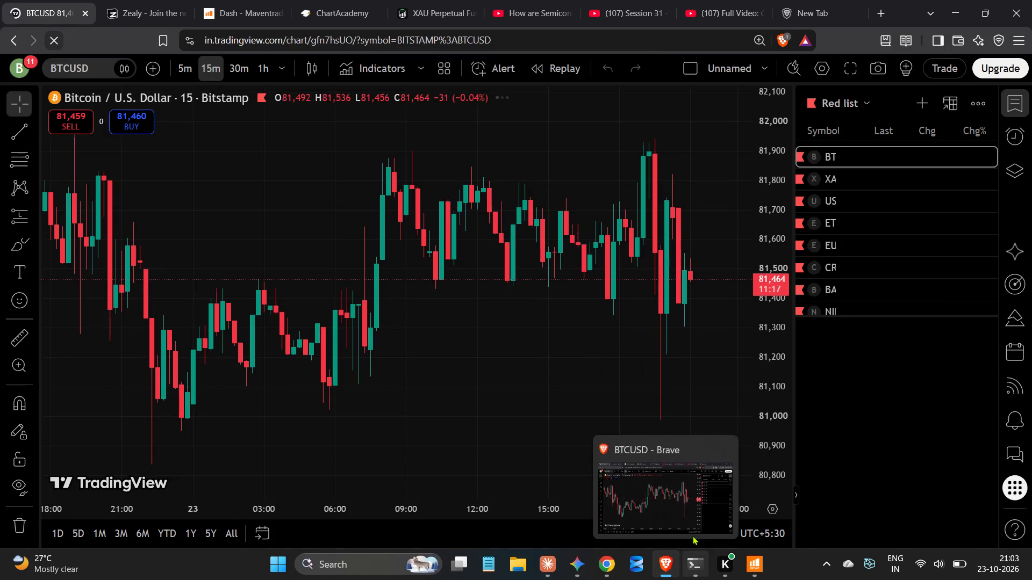
# Switch to the MT5 terminal and minimize the XAUUSD order window.
pyautogui.click(759, 574)
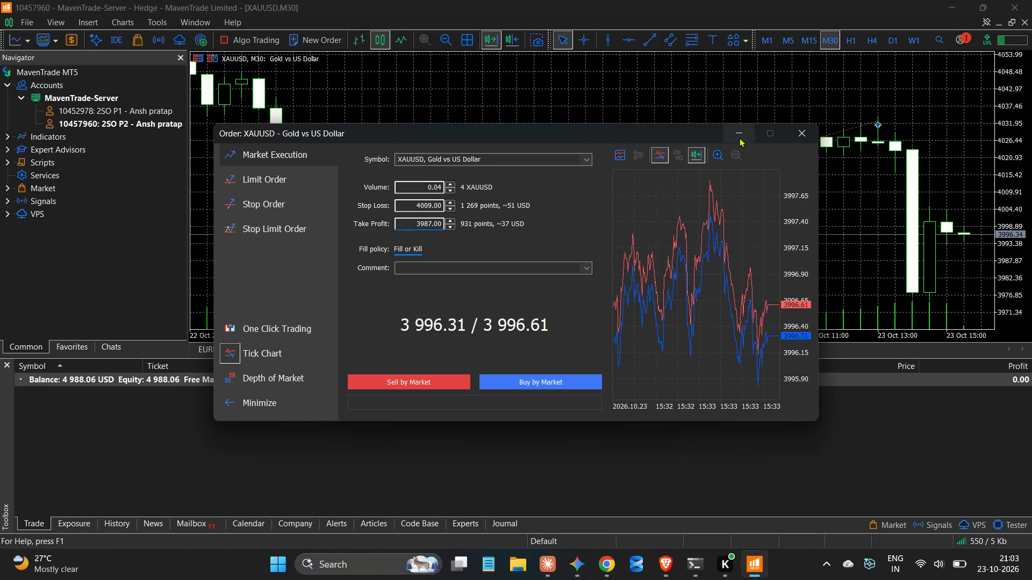
pyautogui.click(736, 135)
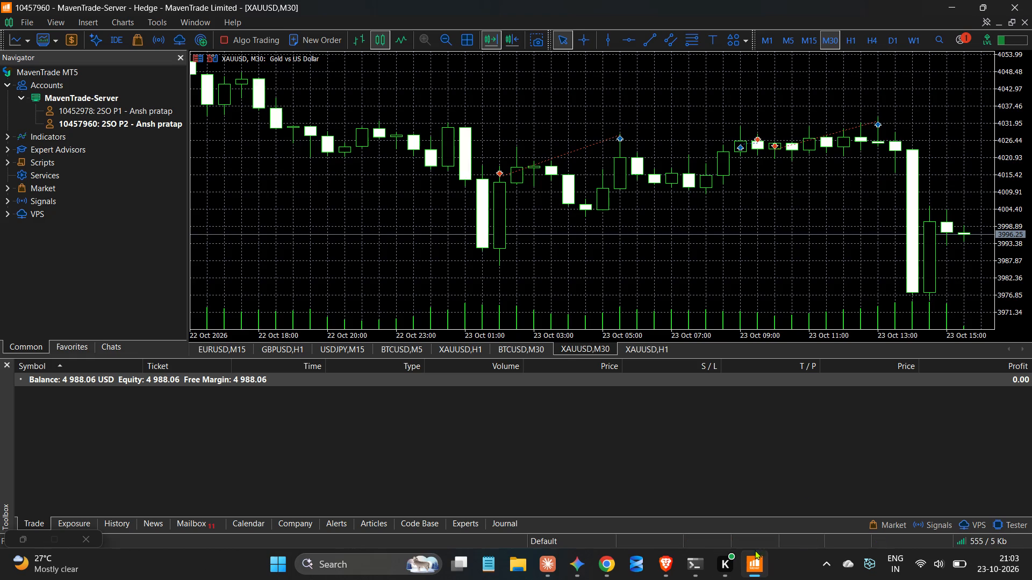
# Check the TradingView chart in Brave, return to the MT5 terminal and reopen the XAUUSD order window.
pyautogui.click(660, 563)
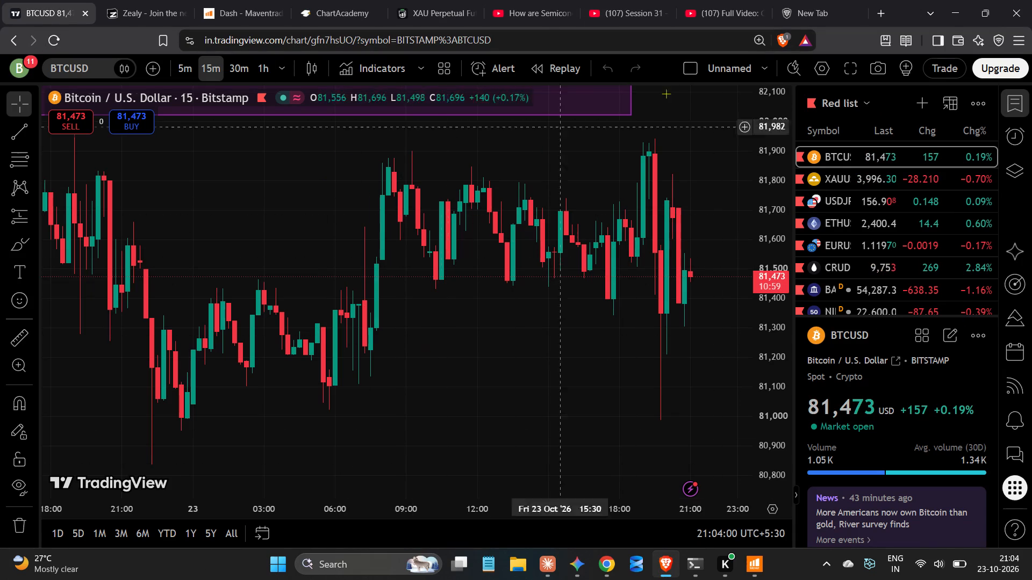
pyautogui.click(748, 557)
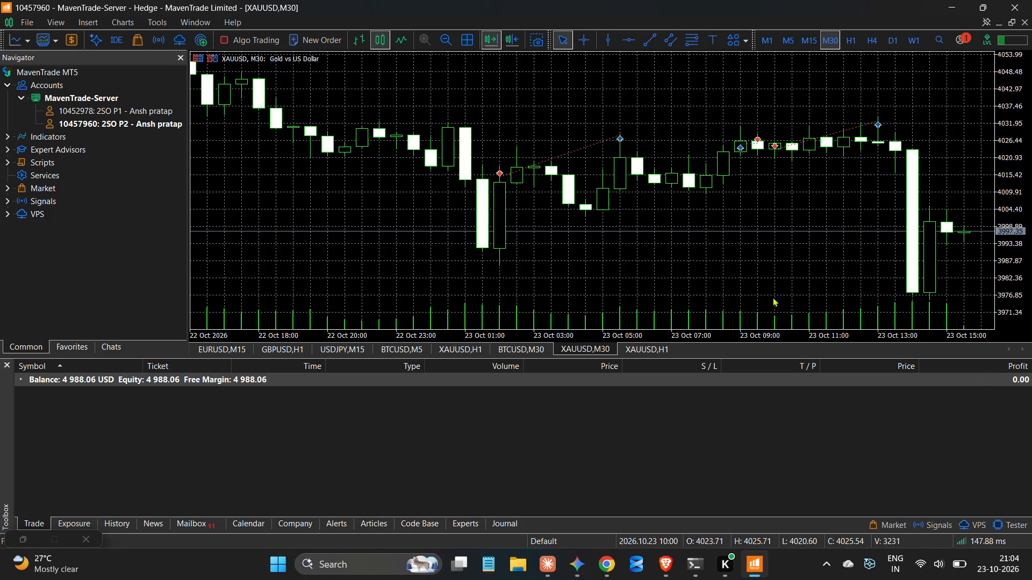
pyautogui.press('F9')
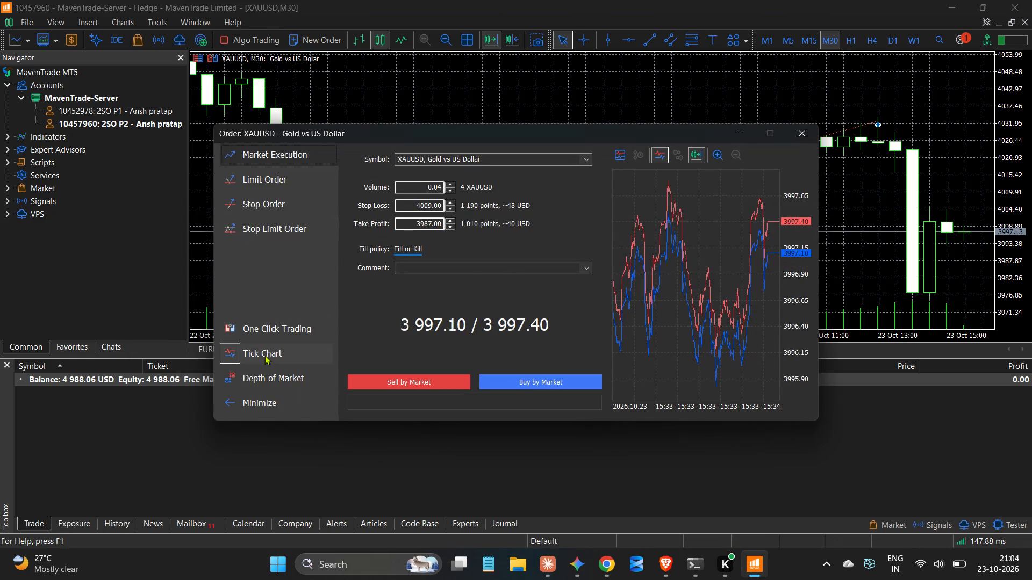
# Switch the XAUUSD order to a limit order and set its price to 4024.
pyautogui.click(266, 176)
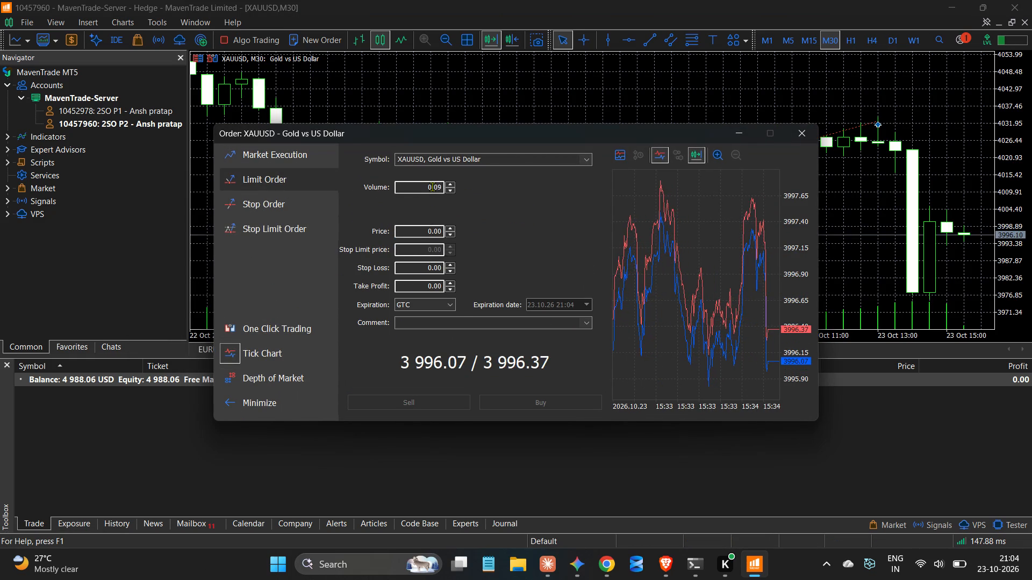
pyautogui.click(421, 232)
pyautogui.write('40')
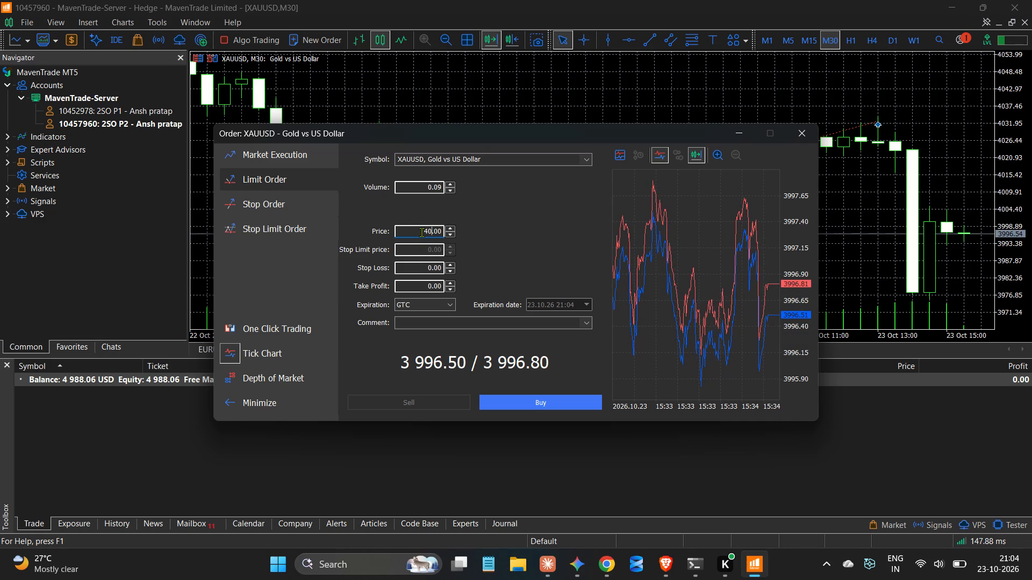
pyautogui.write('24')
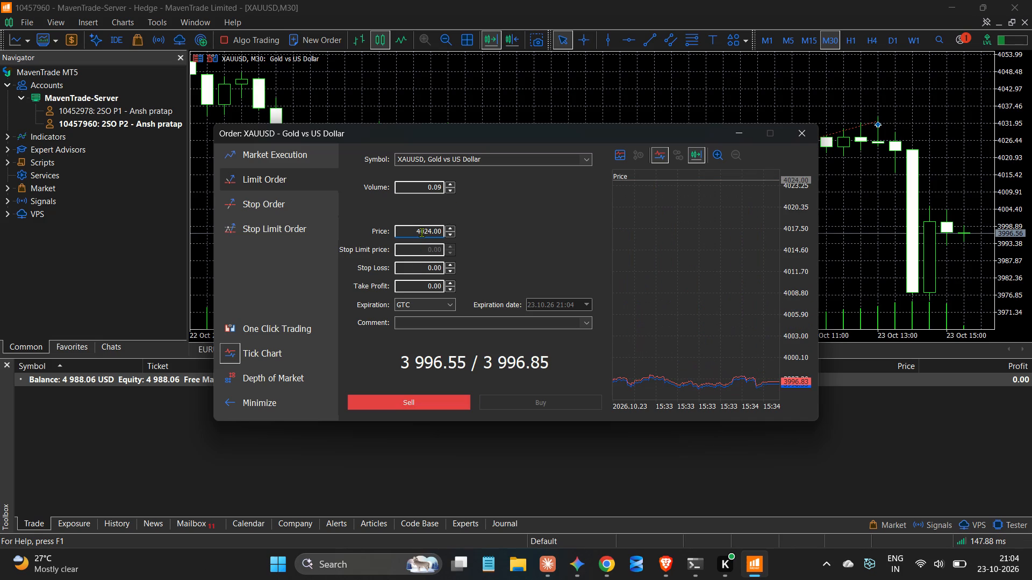
# In TradingView in Brave, reload the chart page, show XAUUSD from the Red list watchlist and examine its price levels.
pyautogui.click(660, 556)
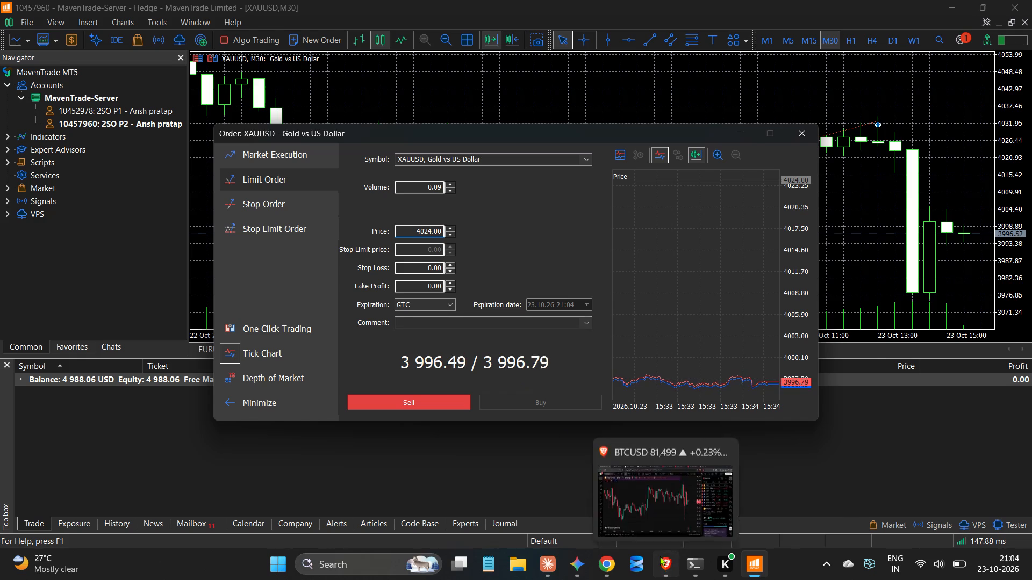
pyautogui.click(903, 180)
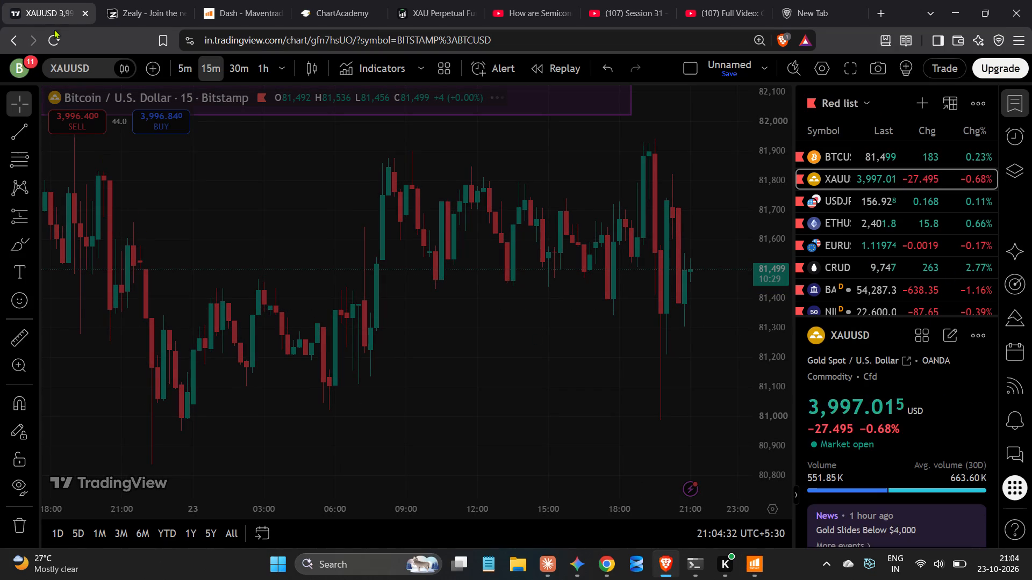
pyautogui.click(48, 41)
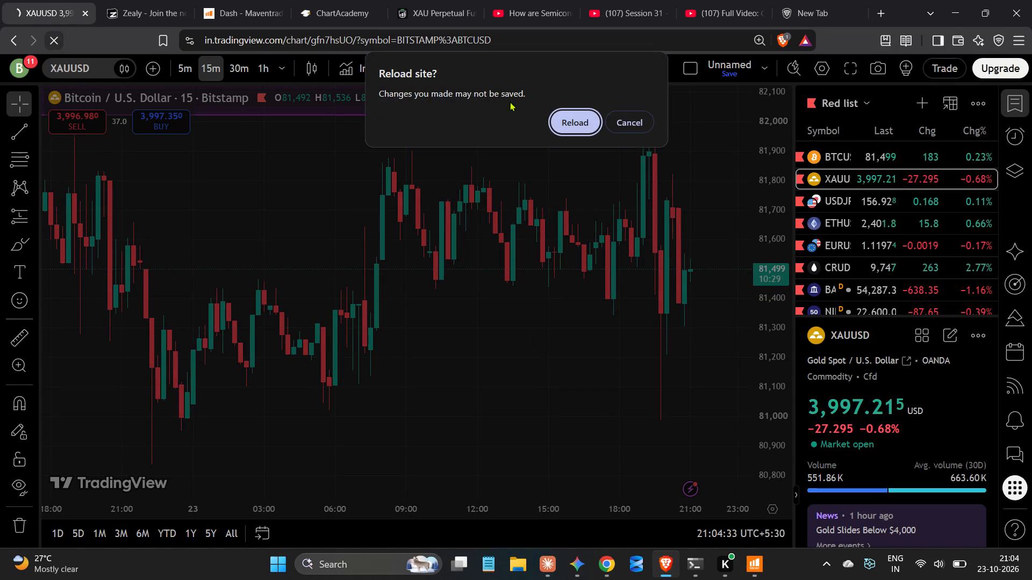
pyautogui.click(555, 121)
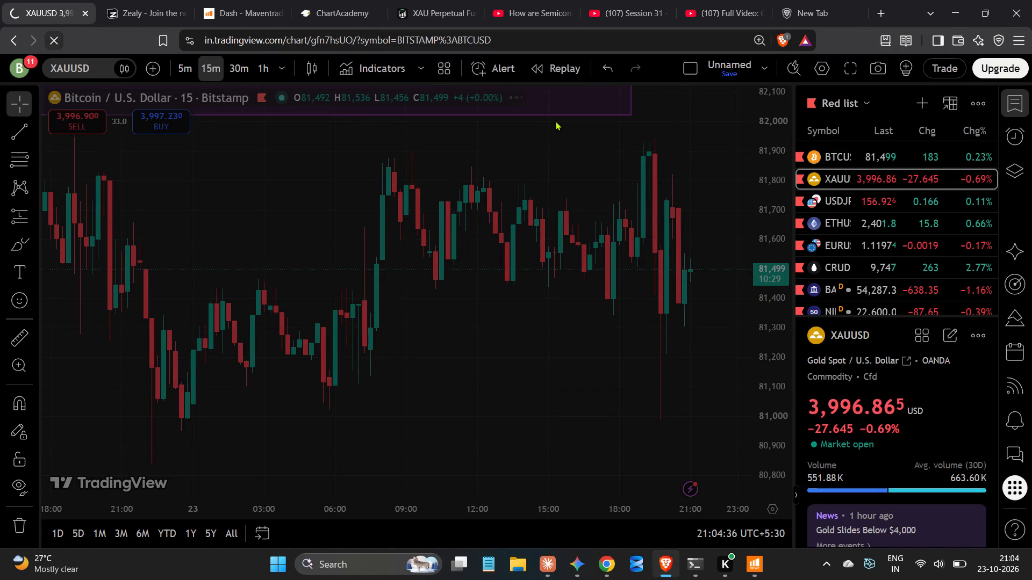
pyautogui.click(908, 176)
pyautogui.moveTo(803, 186); pyautogui.dragTo(785, 234)
pyautogui.moveTo(758, 209); pyautogui.dragTo(744, 260)
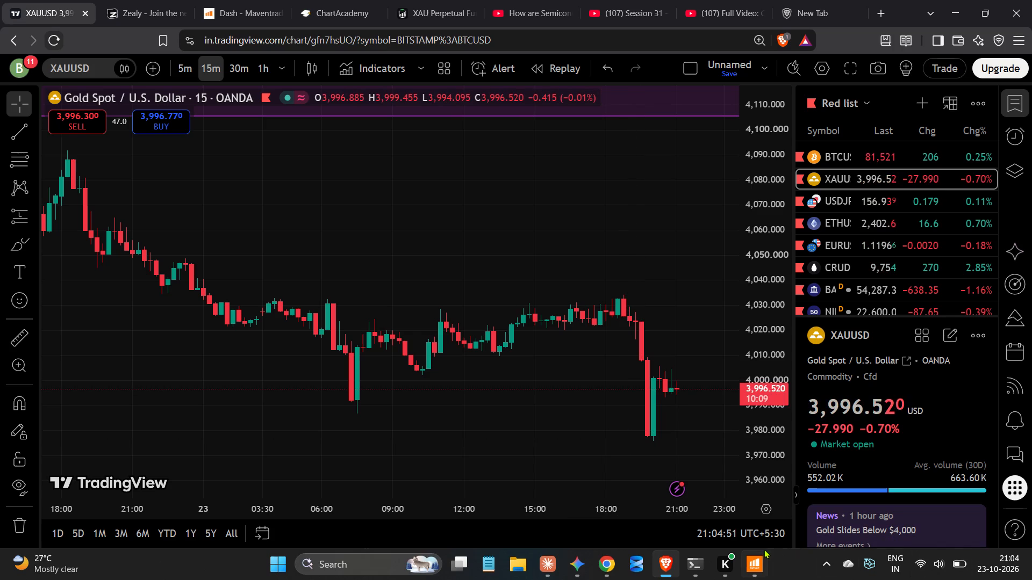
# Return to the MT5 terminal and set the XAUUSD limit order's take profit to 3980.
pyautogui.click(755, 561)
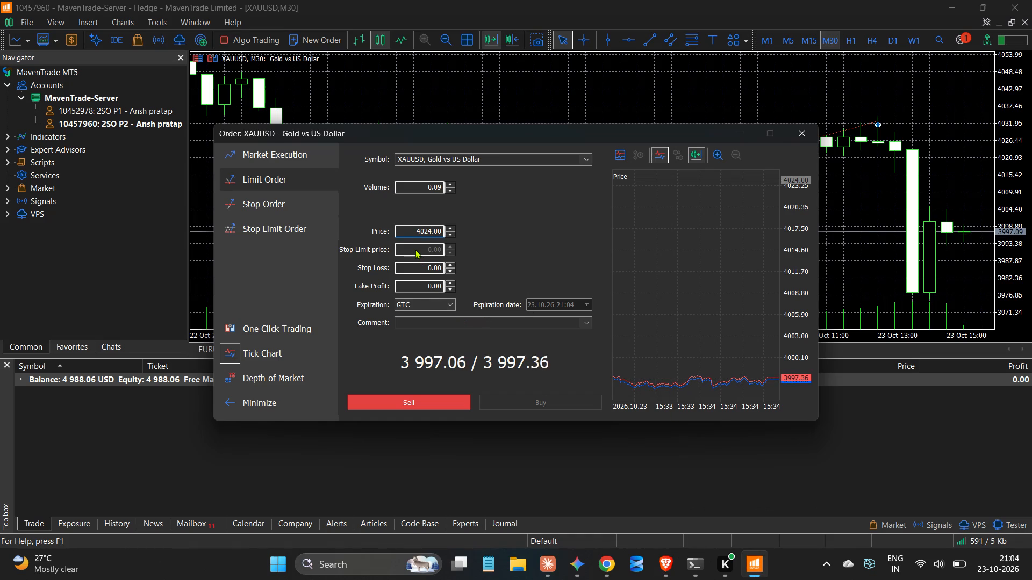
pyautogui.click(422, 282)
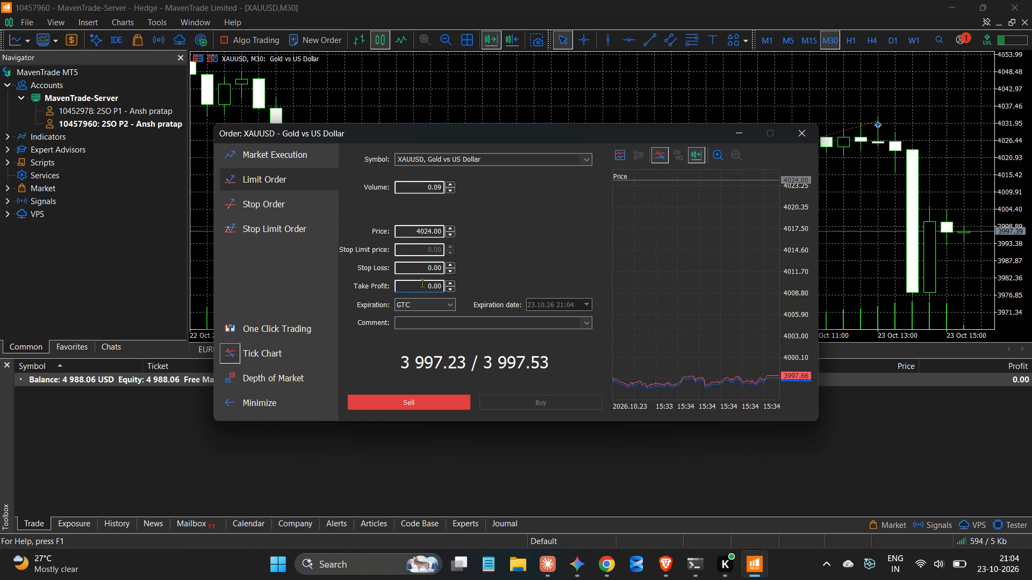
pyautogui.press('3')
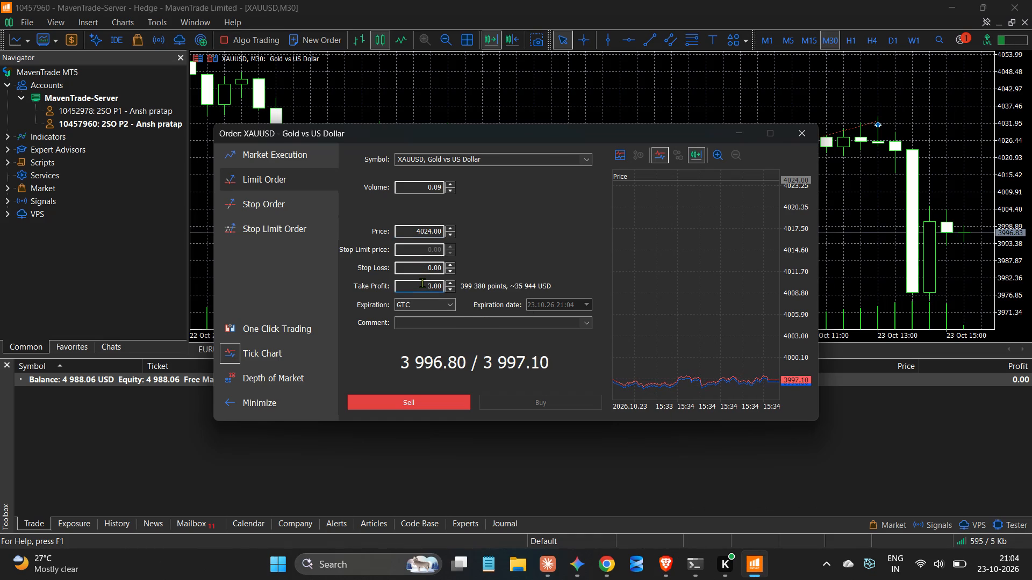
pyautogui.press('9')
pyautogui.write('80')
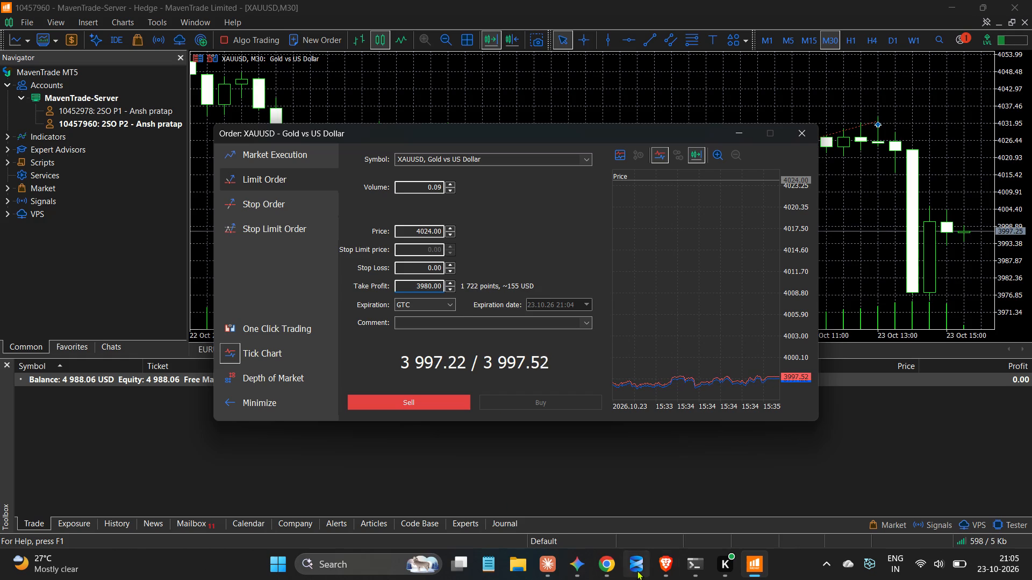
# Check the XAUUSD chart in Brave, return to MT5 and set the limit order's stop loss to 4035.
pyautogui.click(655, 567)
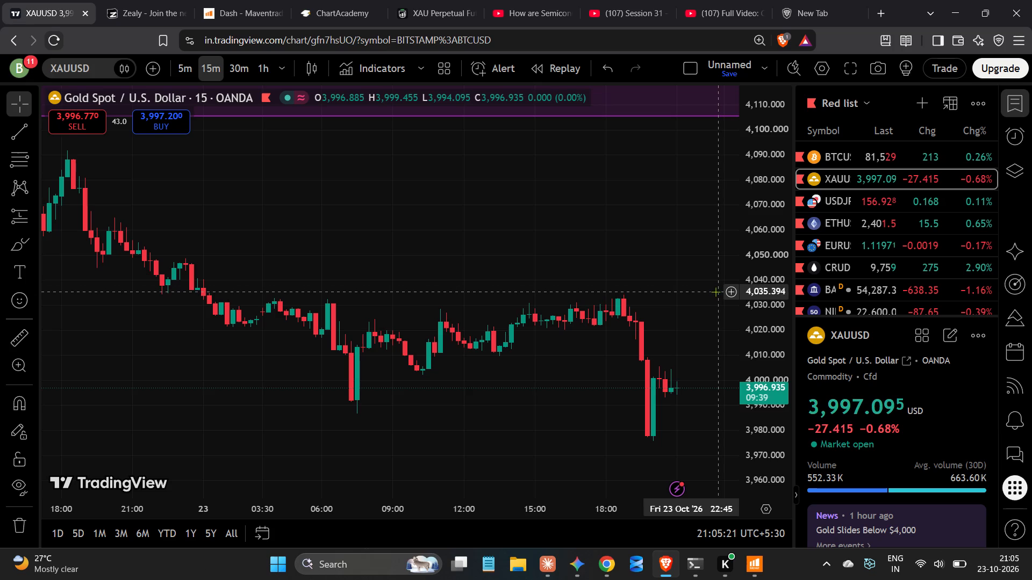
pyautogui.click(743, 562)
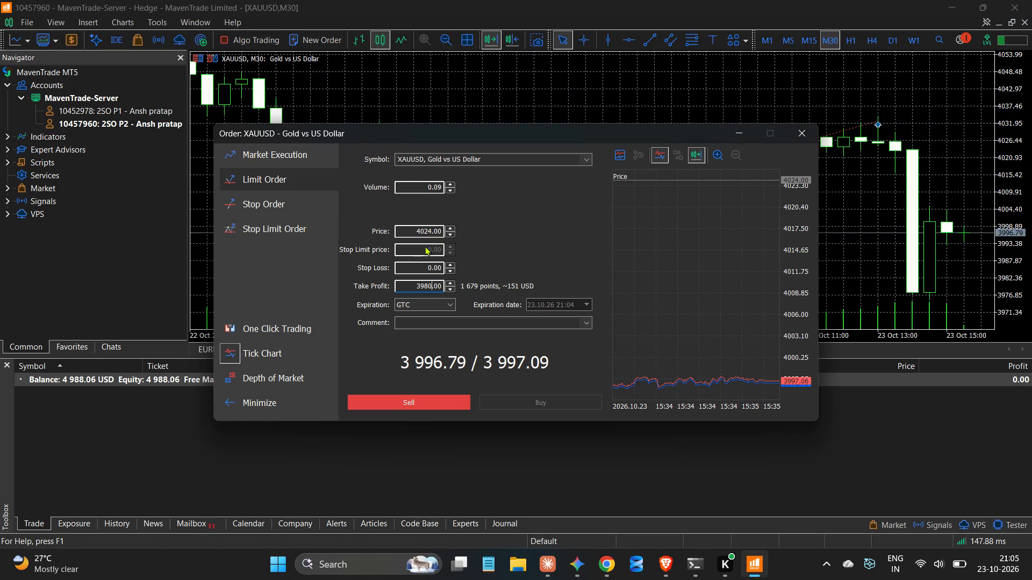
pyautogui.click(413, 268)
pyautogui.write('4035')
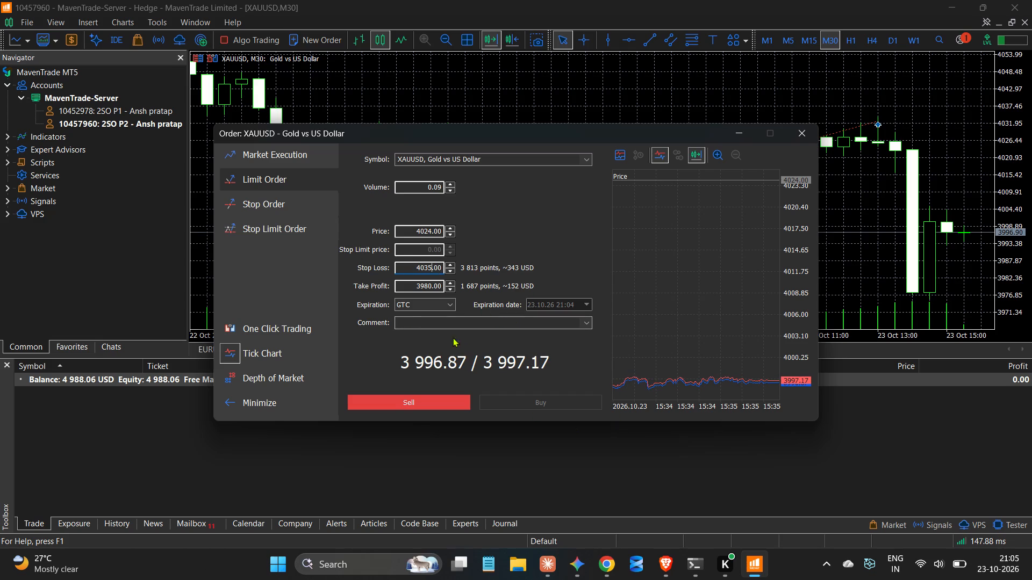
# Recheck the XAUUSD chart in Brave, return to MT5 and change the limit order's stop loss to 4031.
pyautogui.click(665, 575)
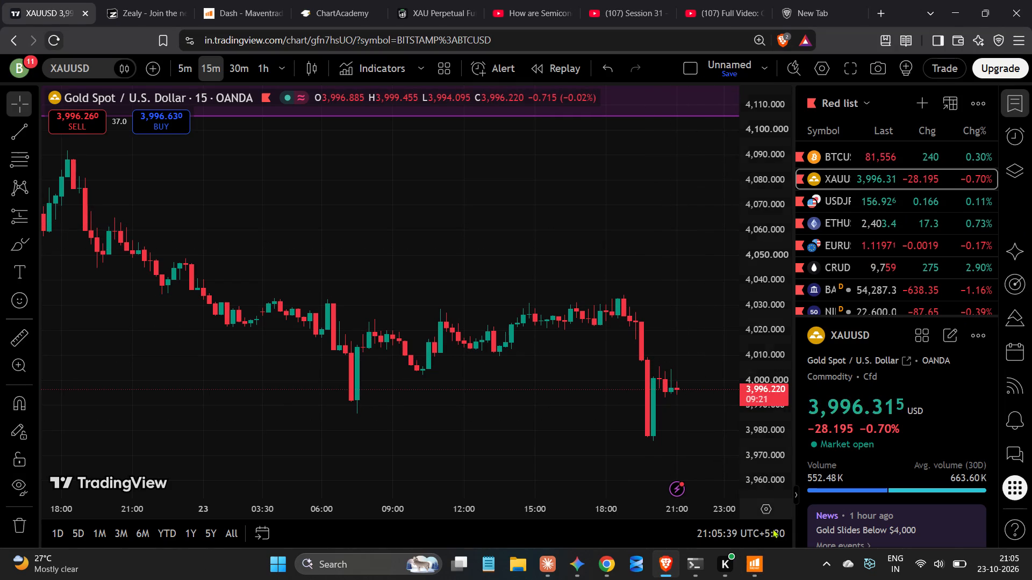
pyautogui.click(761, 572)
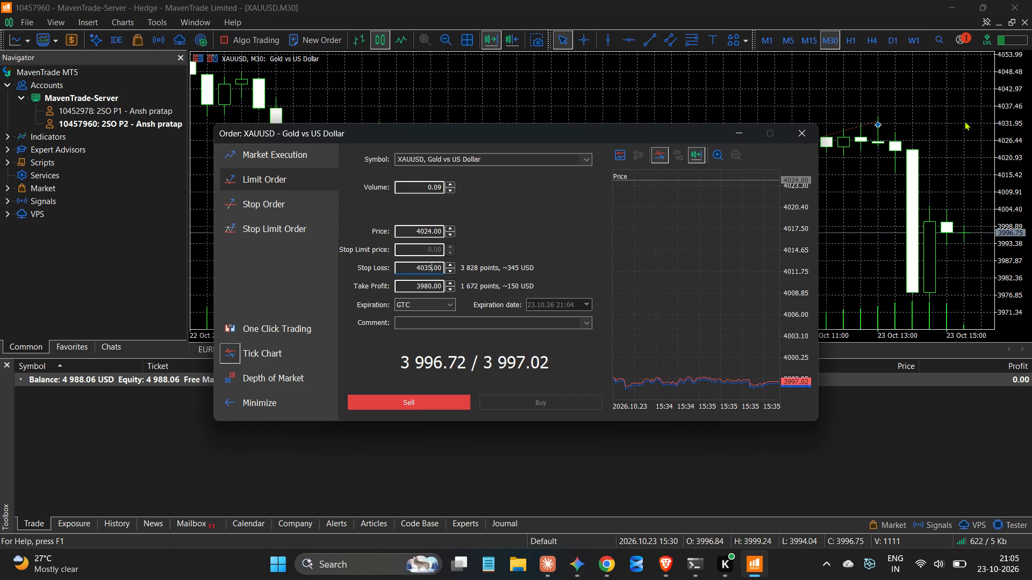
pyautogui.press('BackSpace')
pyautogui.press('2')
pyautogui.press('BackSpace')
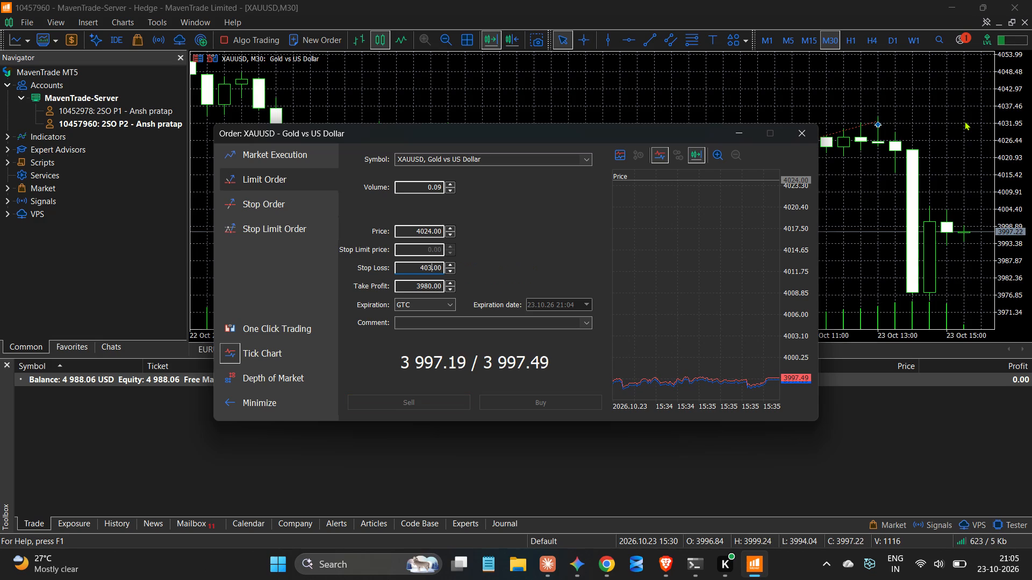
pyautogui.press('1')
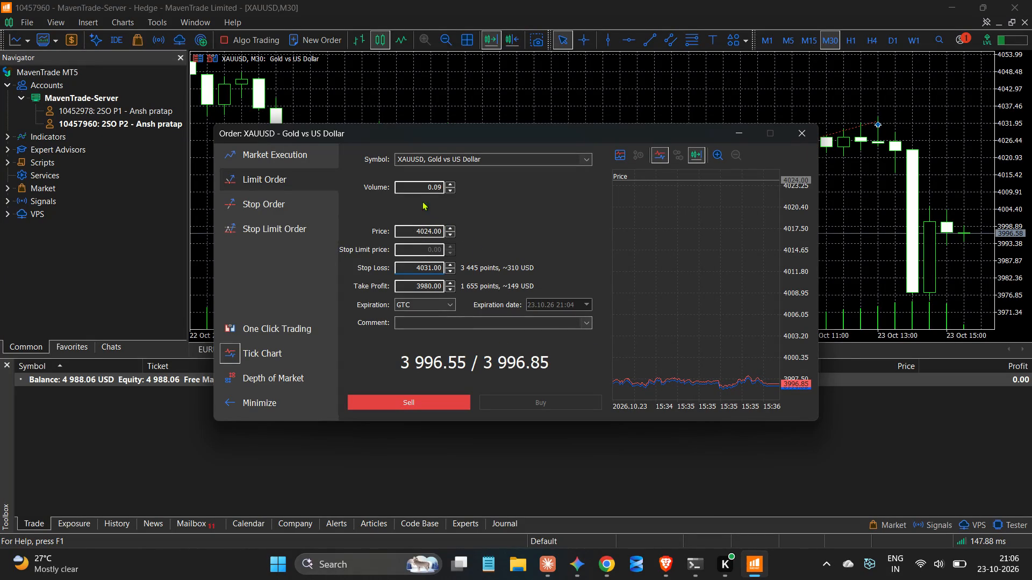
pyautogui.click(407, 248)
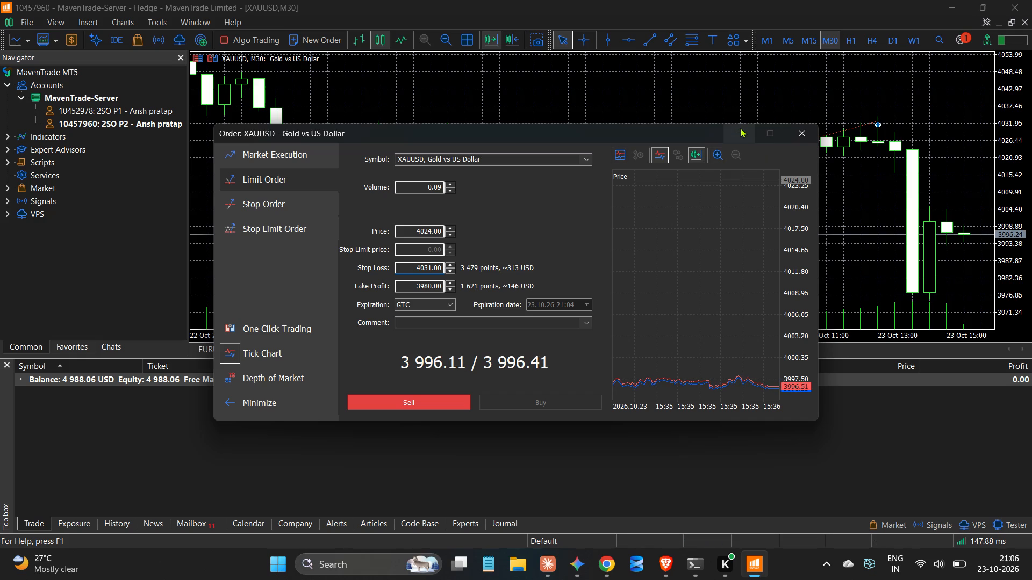
# Switch the order back to Market Execution, consult the XAUUSD chart in Brave, and set the MT5 order's stop loss to 4009.
pyautogui.click(272, 152)
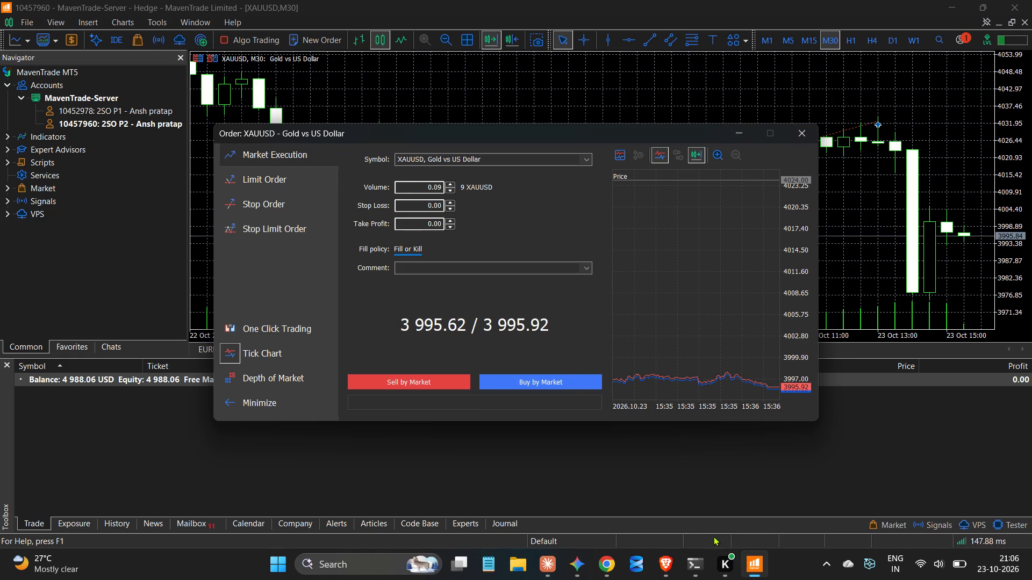
pyautogui.click(668, 565)
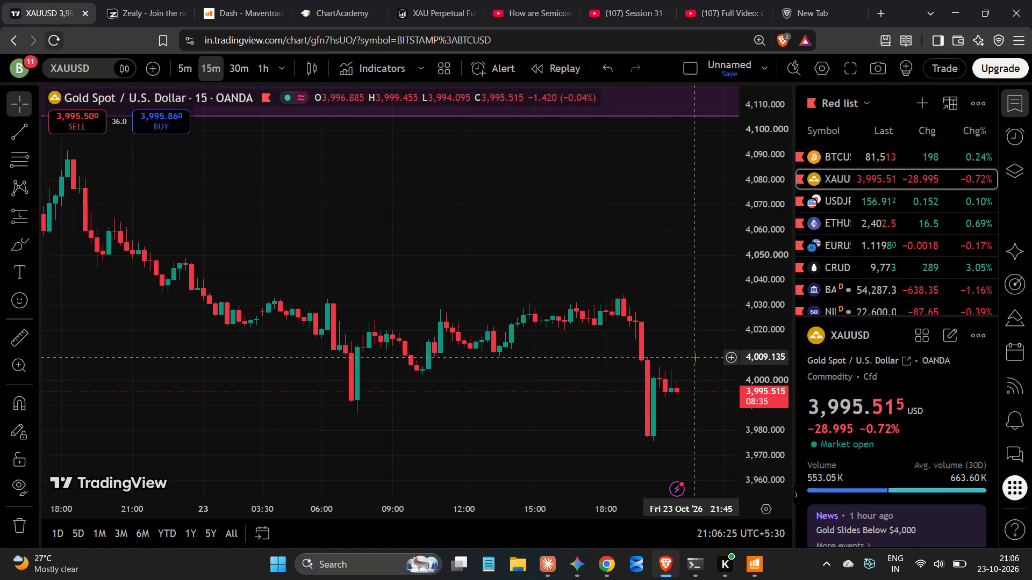
pyautogui.click(756, 568)
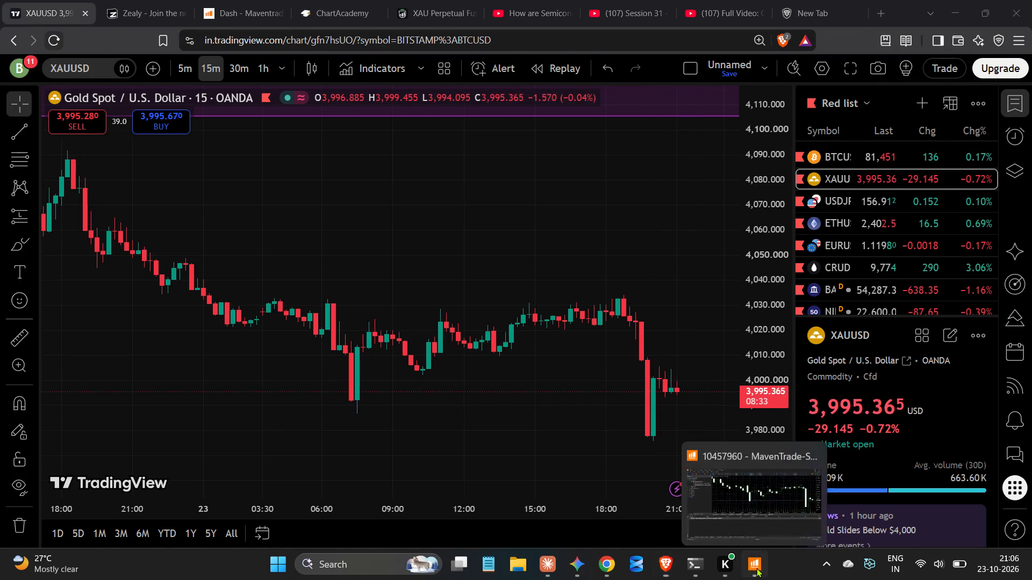
pyautogui.click(424, 201)
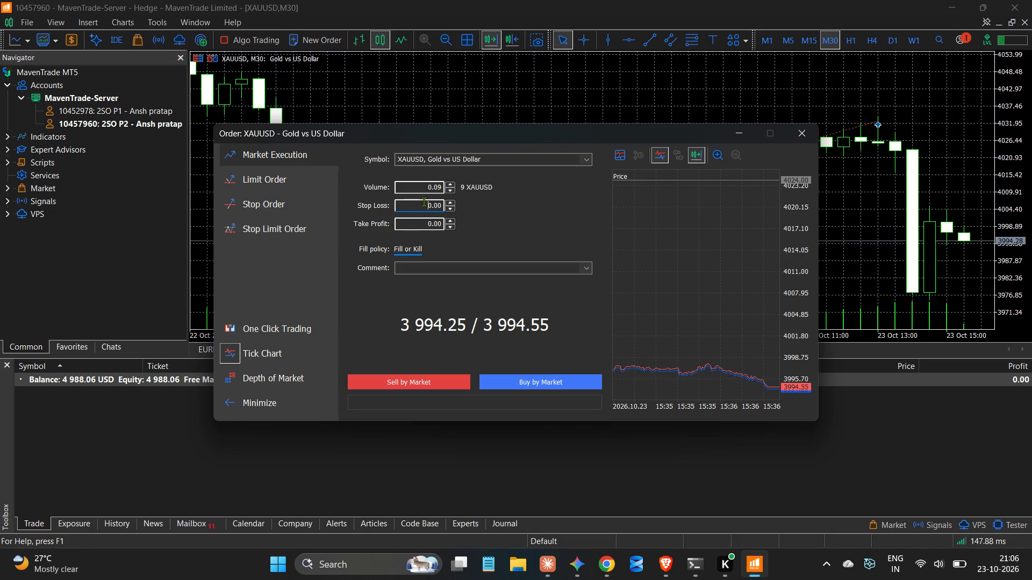
pyautogui.write('400')
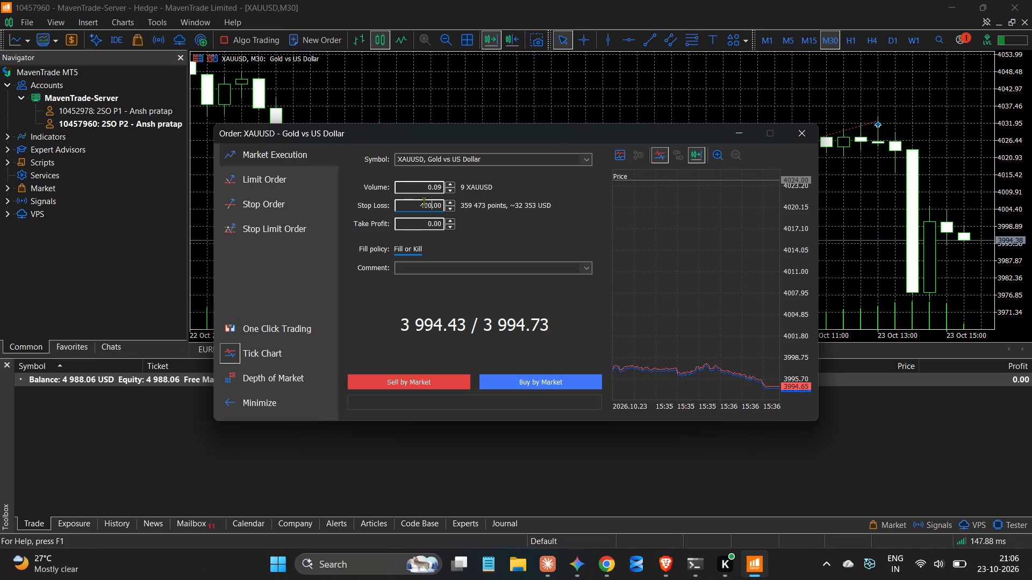
pyautogui.press('9')
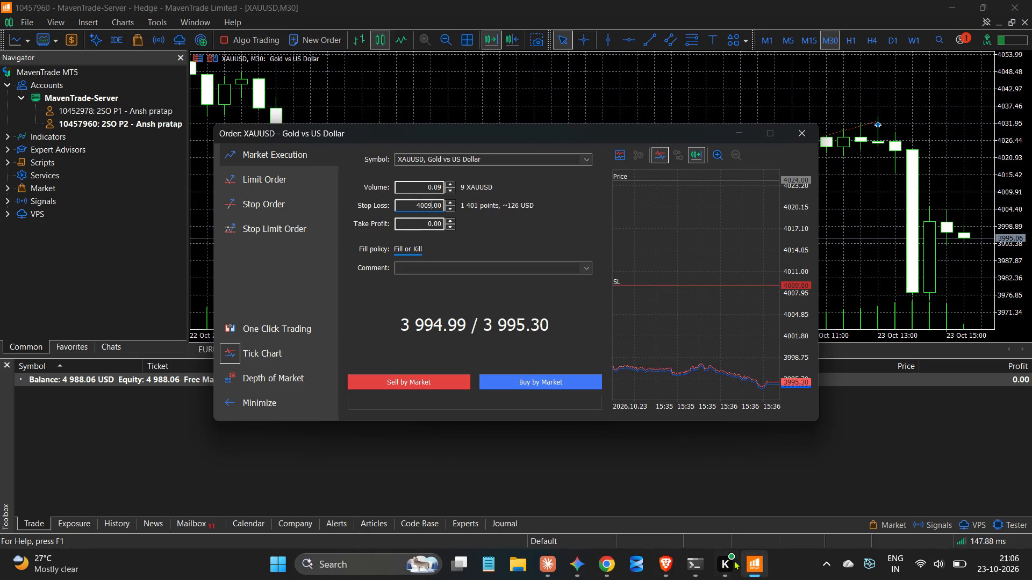
# Consult the XAUUSD chart in Brave, return to MT5 and set the market order's take profit to 3983.
pyautogui.click(660, 570)
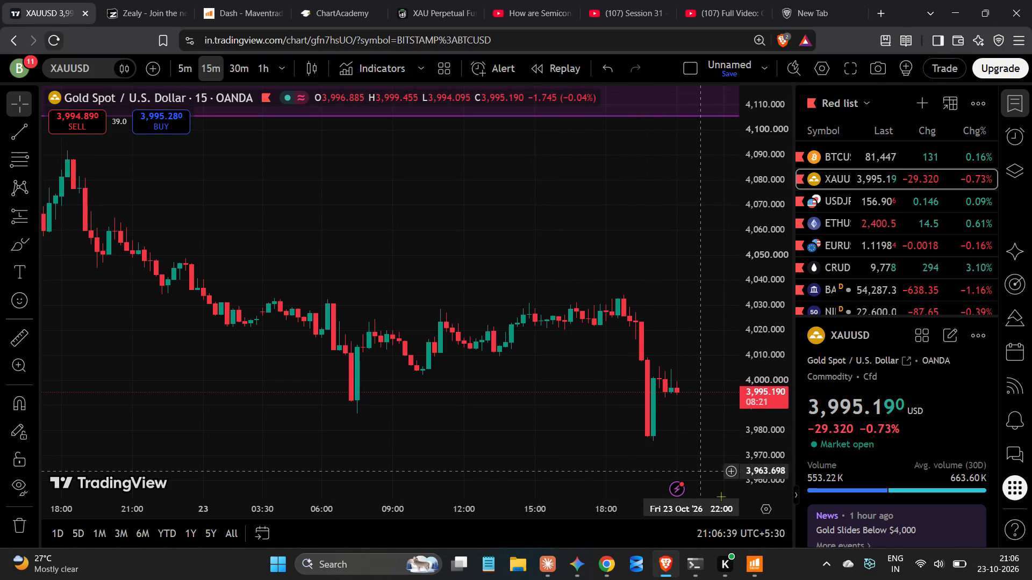
pyautogui.click(752, 560)
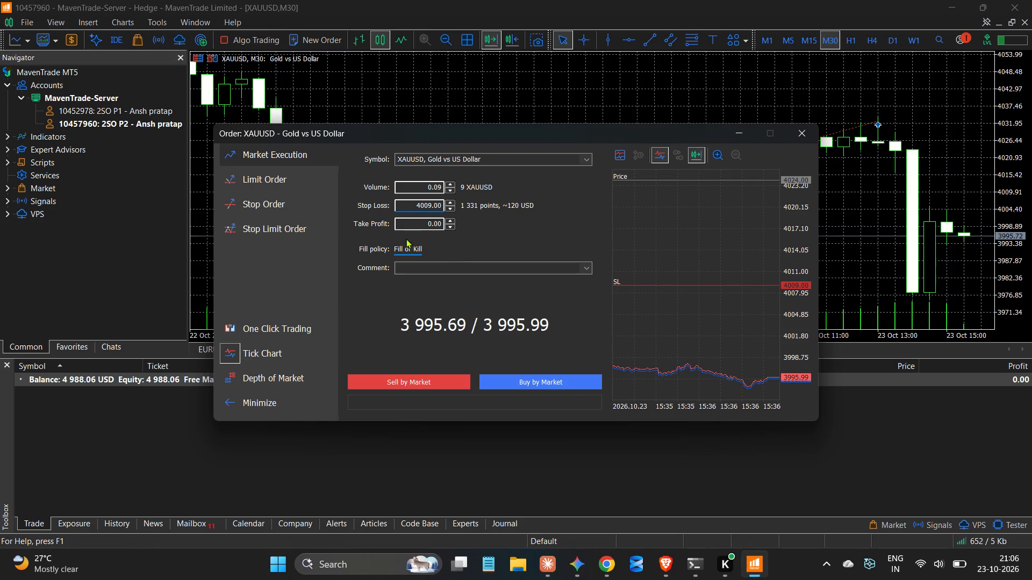
pyautogui.click(410, 225)
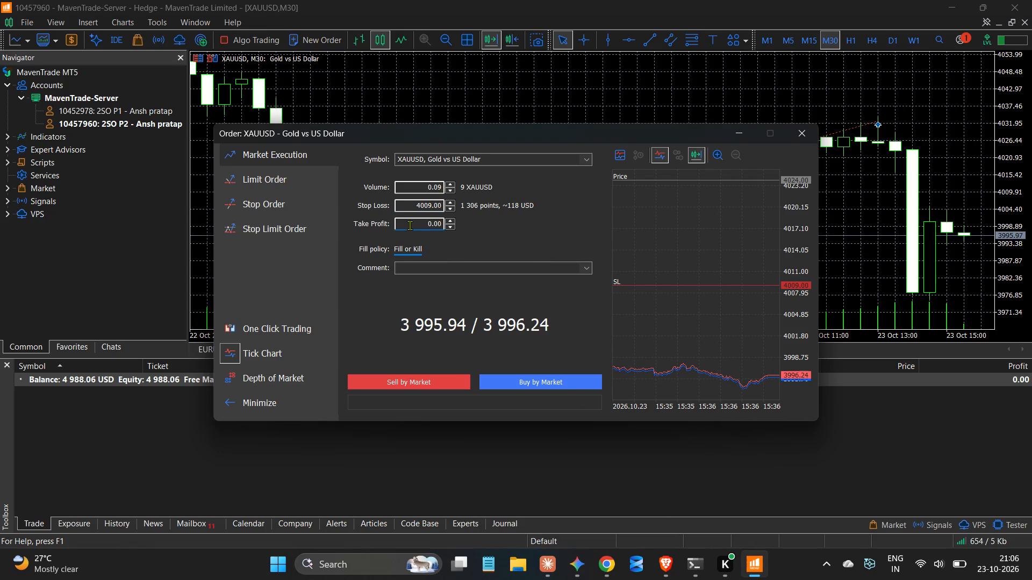
pyautogui.write('398')
pyautogui.press('3')
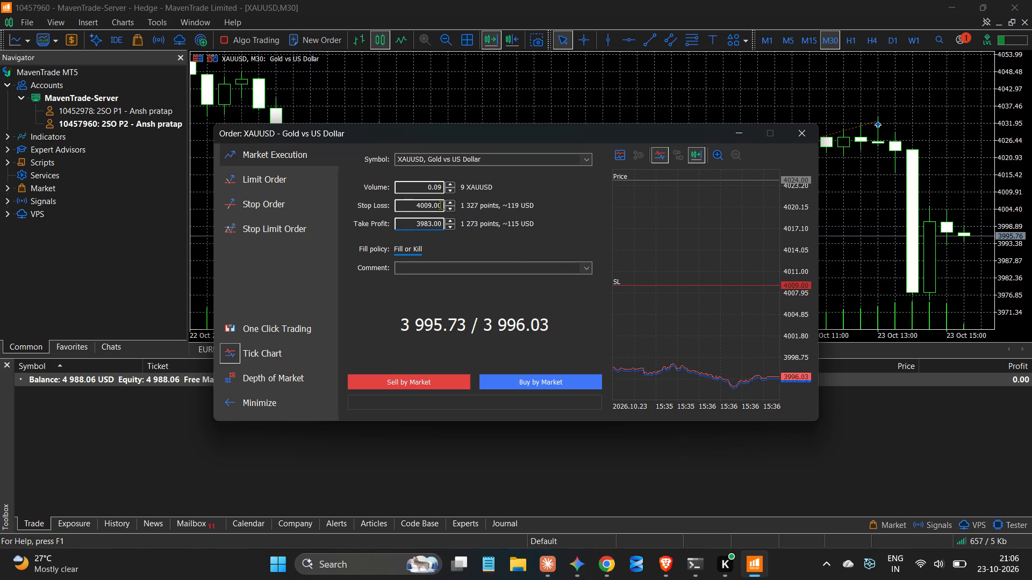
# Reduce the XAUUSD market order's volume to 0.04.
pyautogui.click(449, 190)
pyautogui.click(449, 190)
pyautogui.click(449, 190)
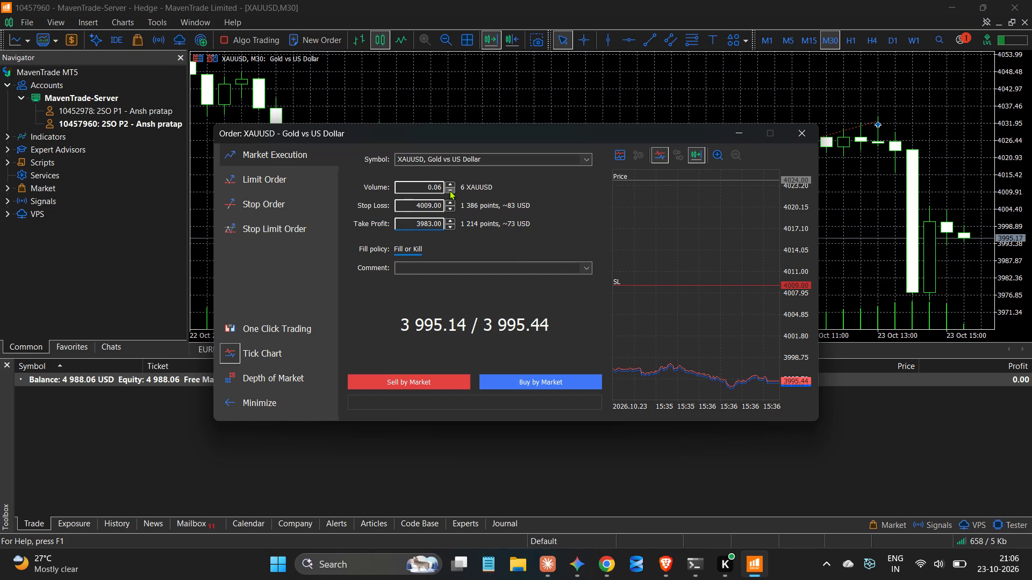
pyautogui.click(449, 190)
pyautogui.click(449, 190)
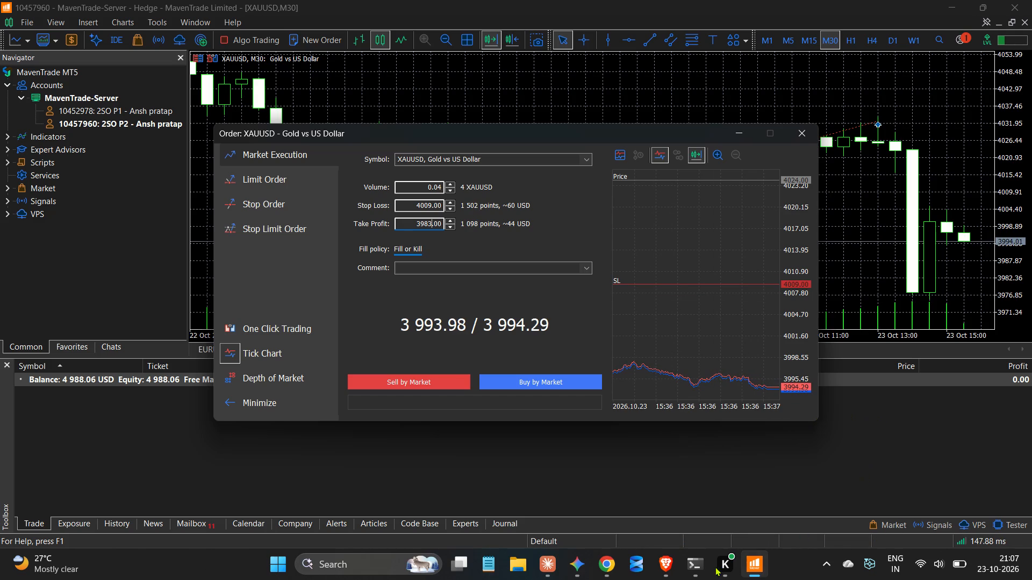
# Switch to Brave, bring up the Maven trading dashboard and reload its account statistics page.
pyautogui.click(664, 570)
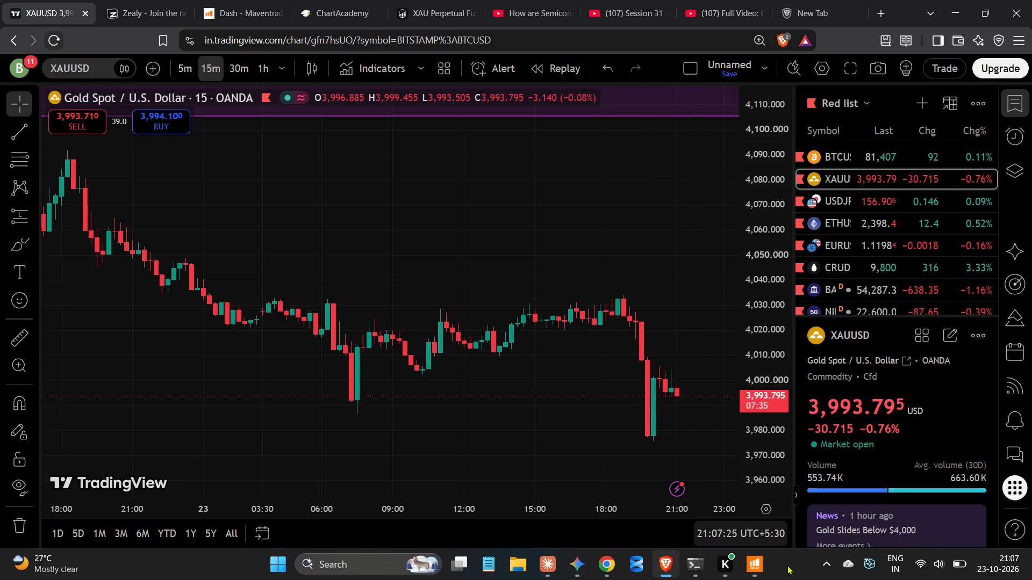
pyautogui.click(820, 0)
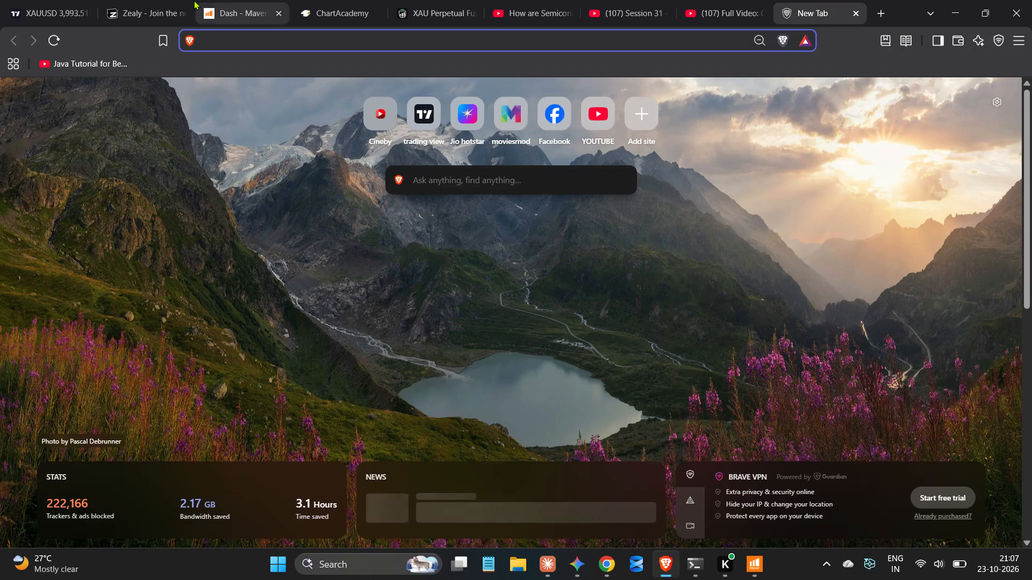
pyautogui.click(193, 0)
pyautogui.click(218, 0)
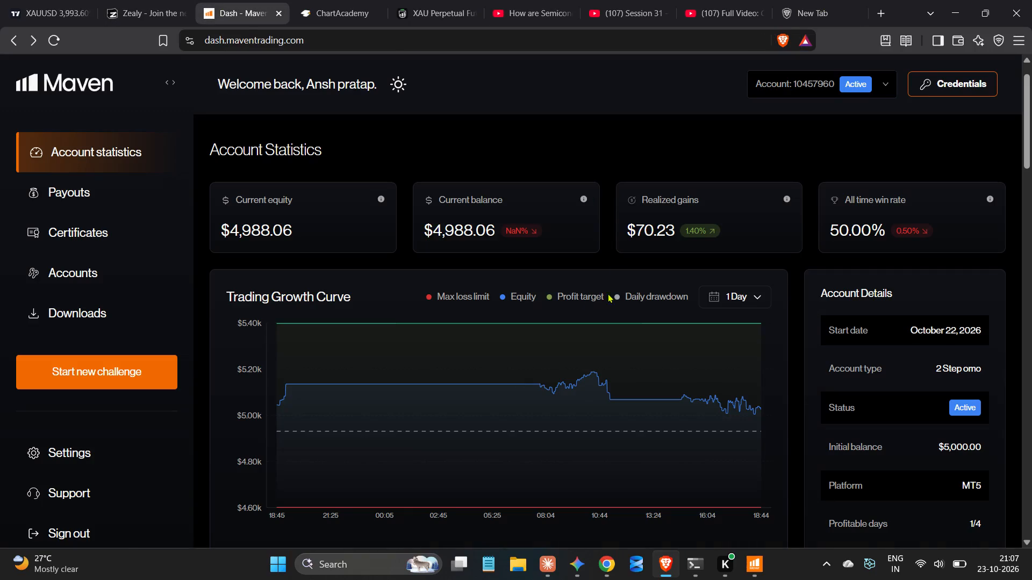
pyautogui.click(51, 37)
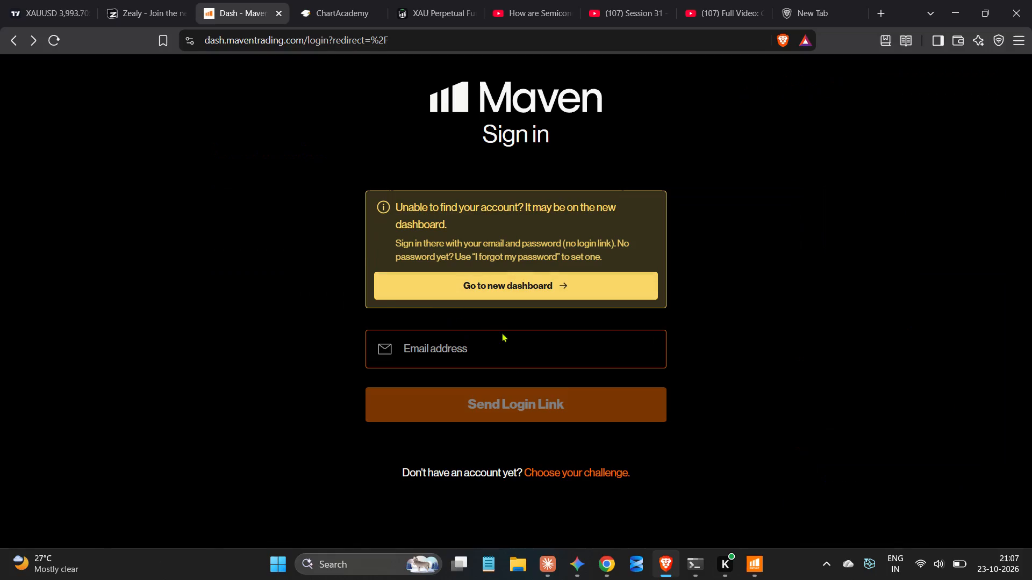
# Request a Maven login link using the saved account email address, and return to the sign-in form.
pyautogui.click(493, 350)
pyautogui.click(528, 386)
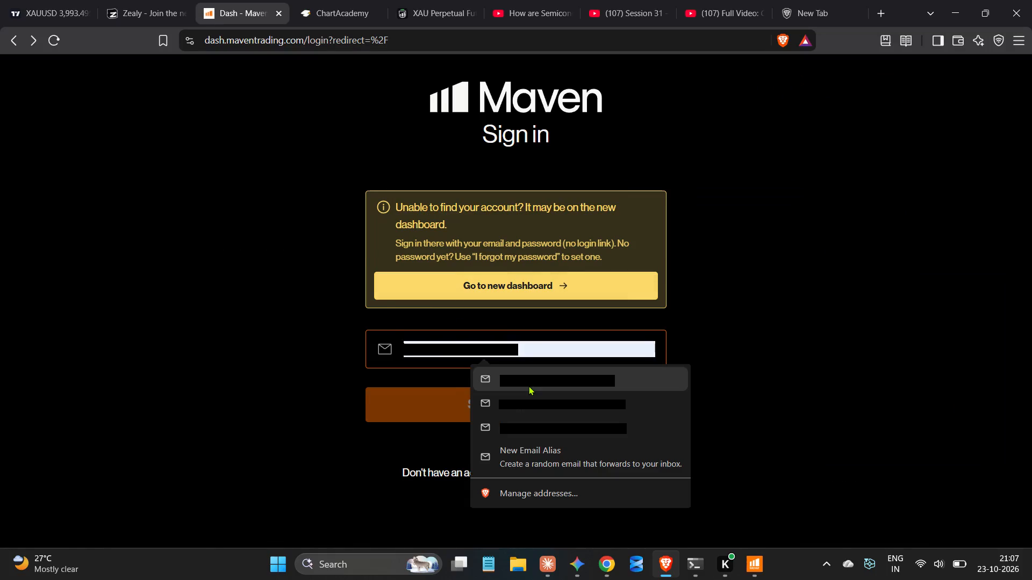
pyautogui.click(522, 411)
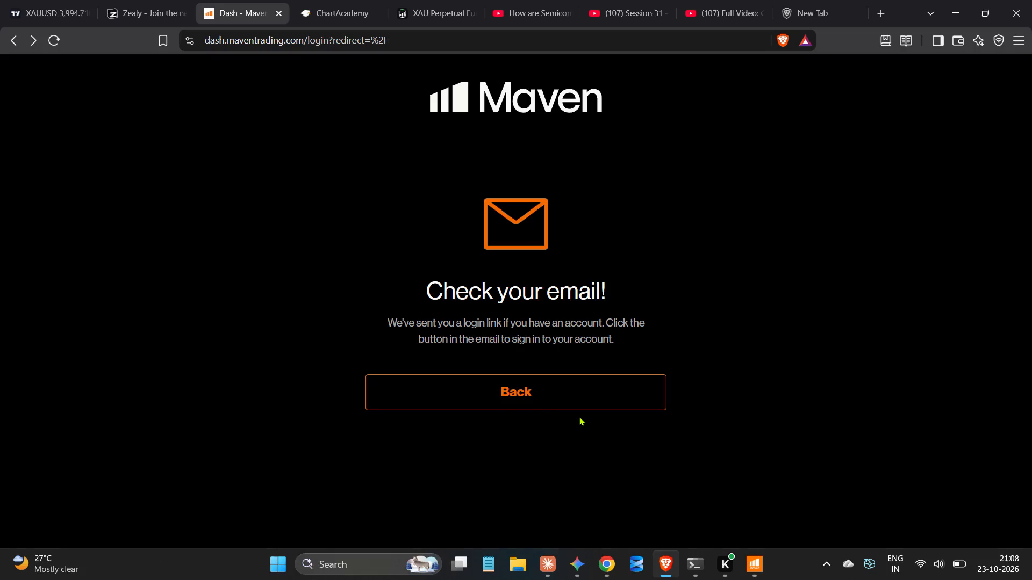
pyautogui.click(518, 402)
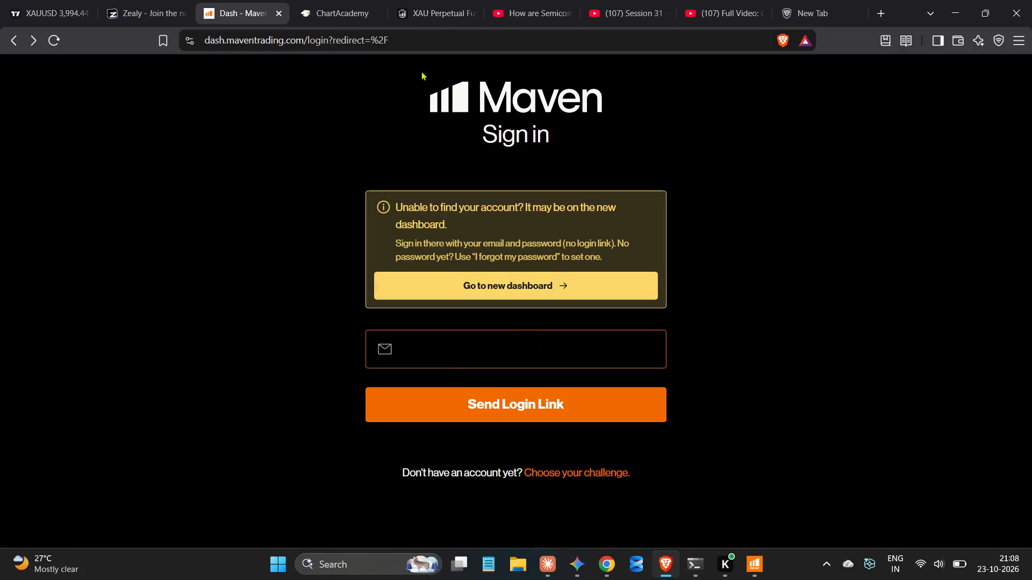
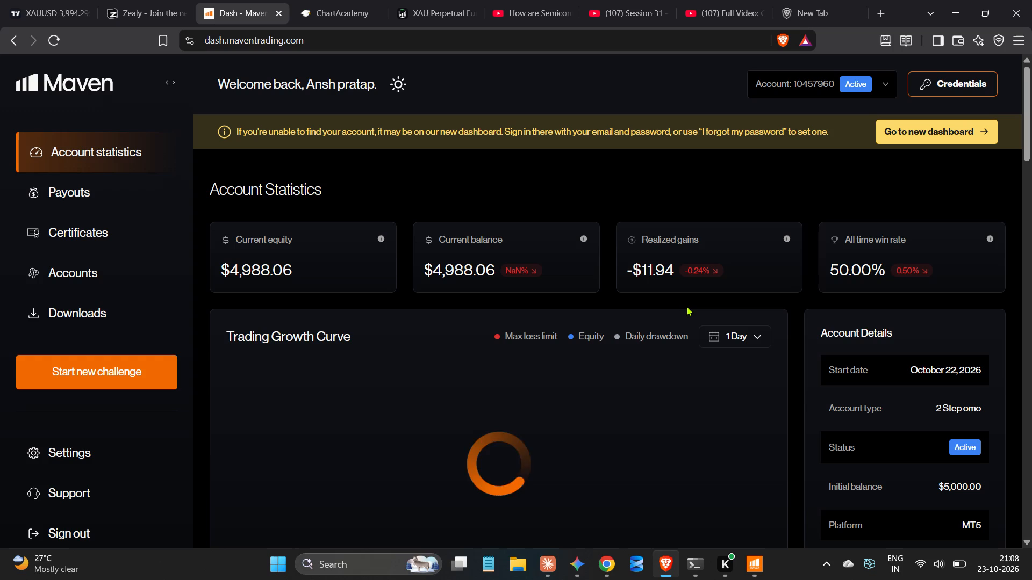
# Review the growth curve and trading objectives on the Maven dashboard, comparing the loss limits with the prepared XAUUSD order in MT5.
pyautogui.scroll(-1, 686, 306)
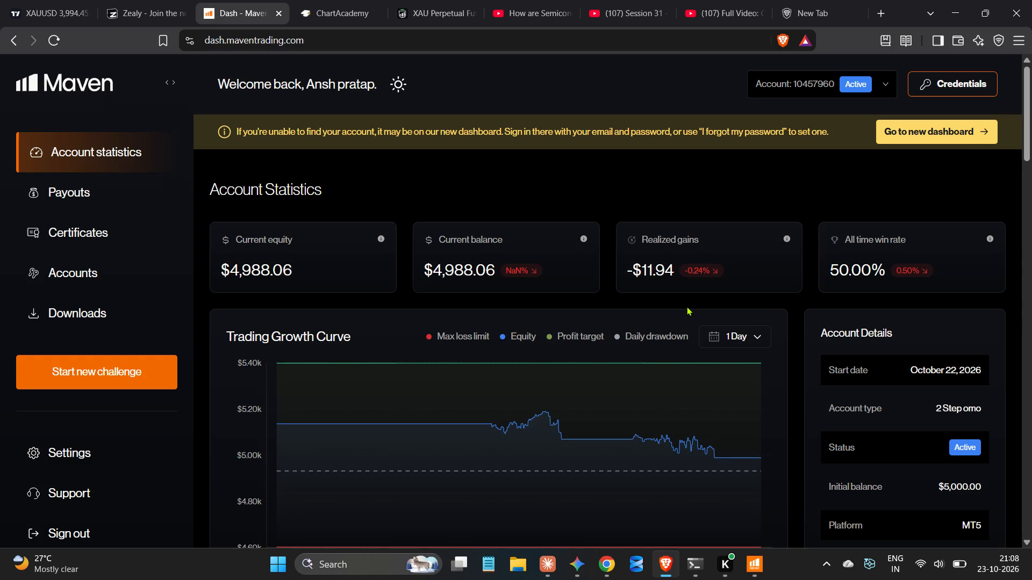
pyautogui.scroll(-3, 686, 306)
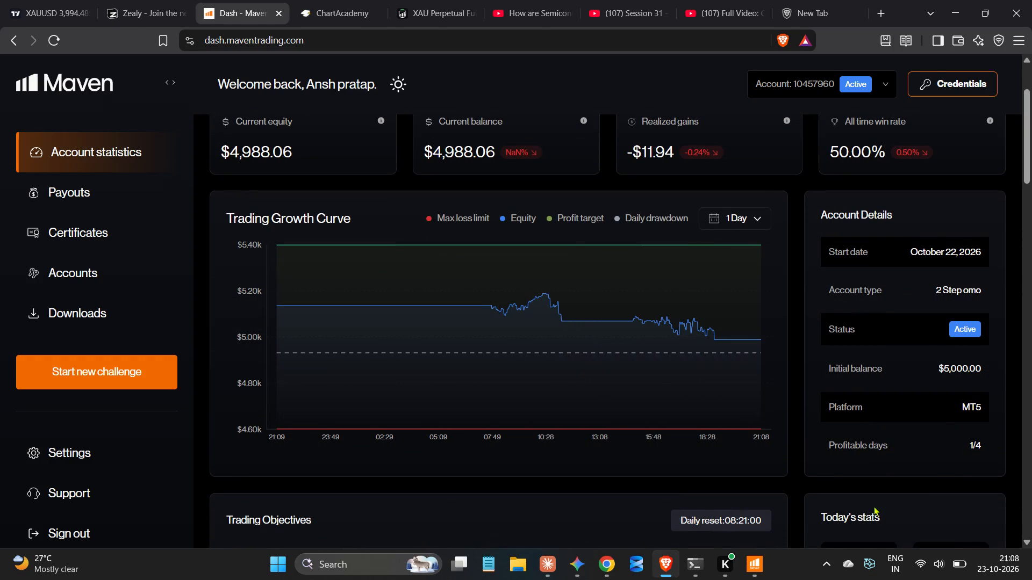
pyautogui.scroll(-2, 729, 424)
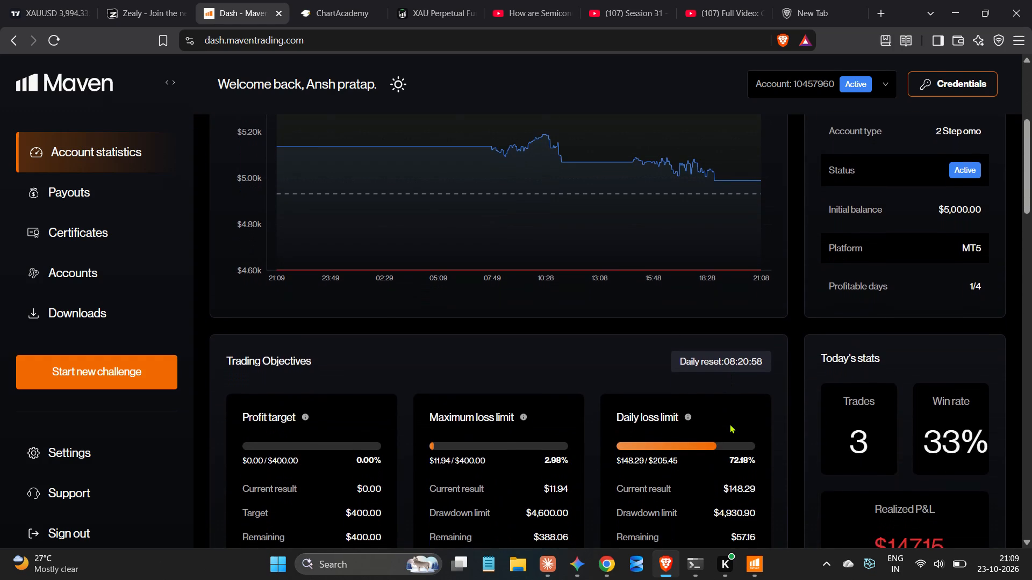
pyautogui.scroll(-2, 729, 424)
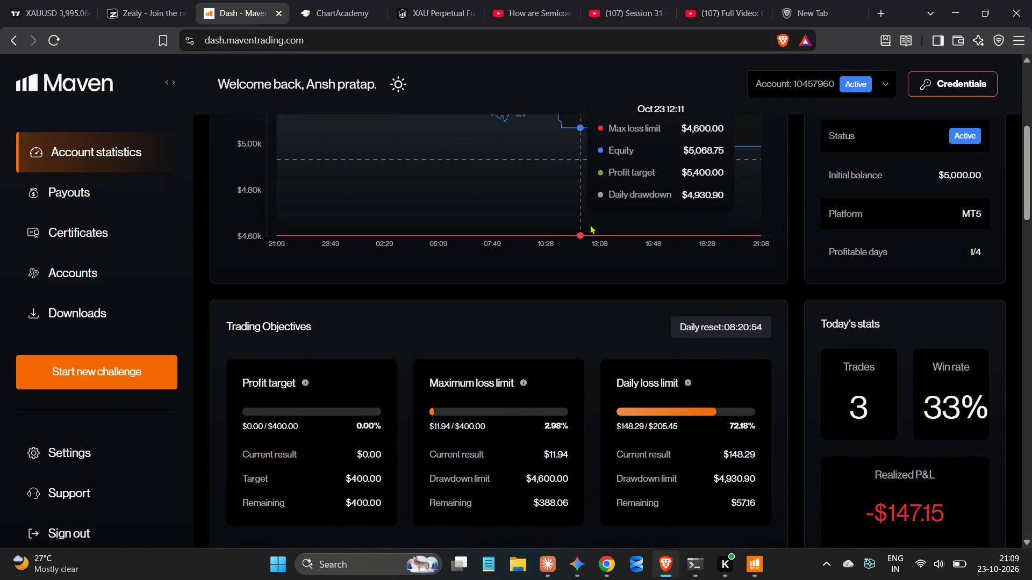
pyautogui.scroll(1, 572, 259)
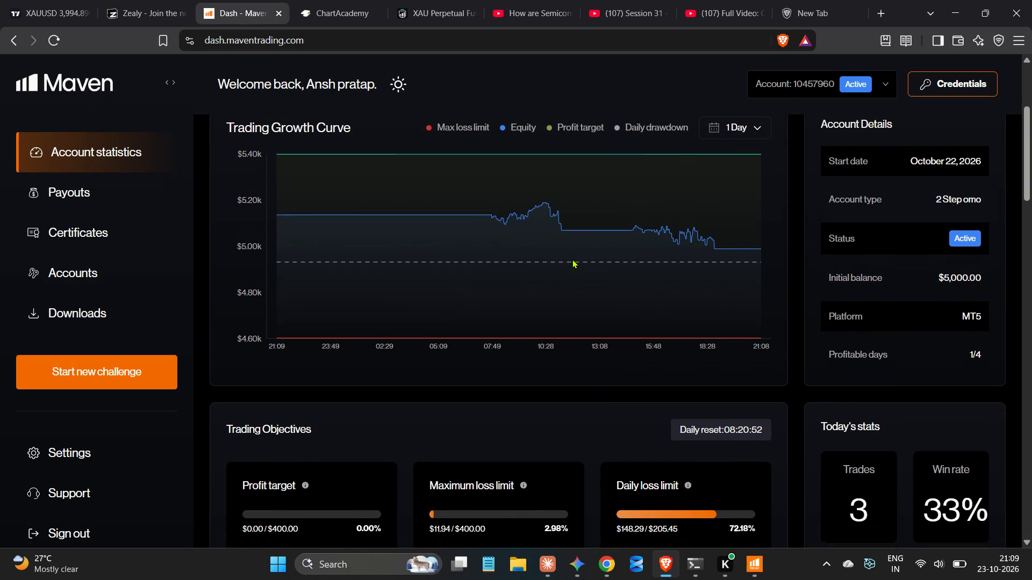
pyautogui.scroll(2, 572, 259)
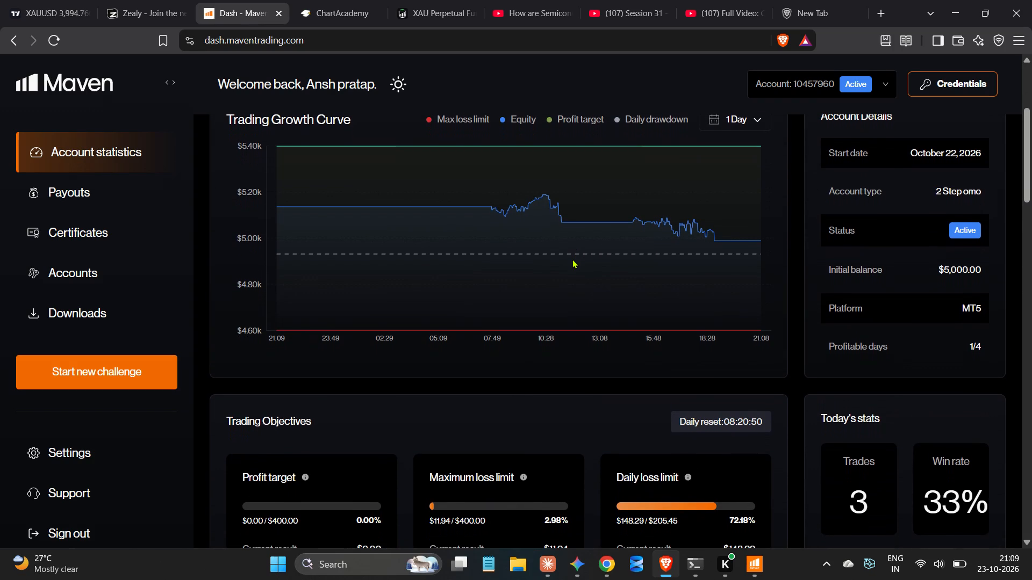
pyautogui.scroll(1, 572, 259)
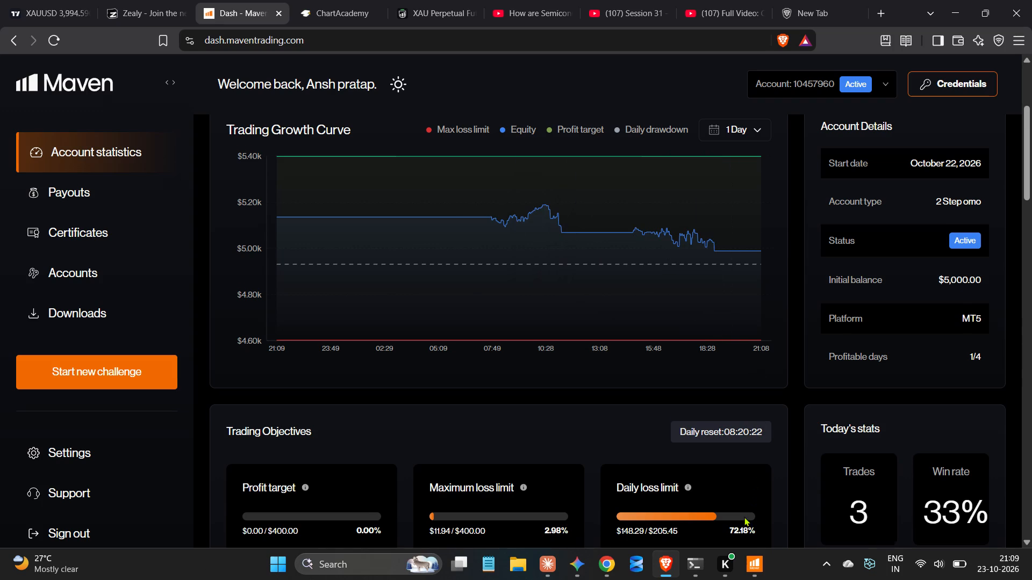
pyautogui.scroll(-1, 744, 517)
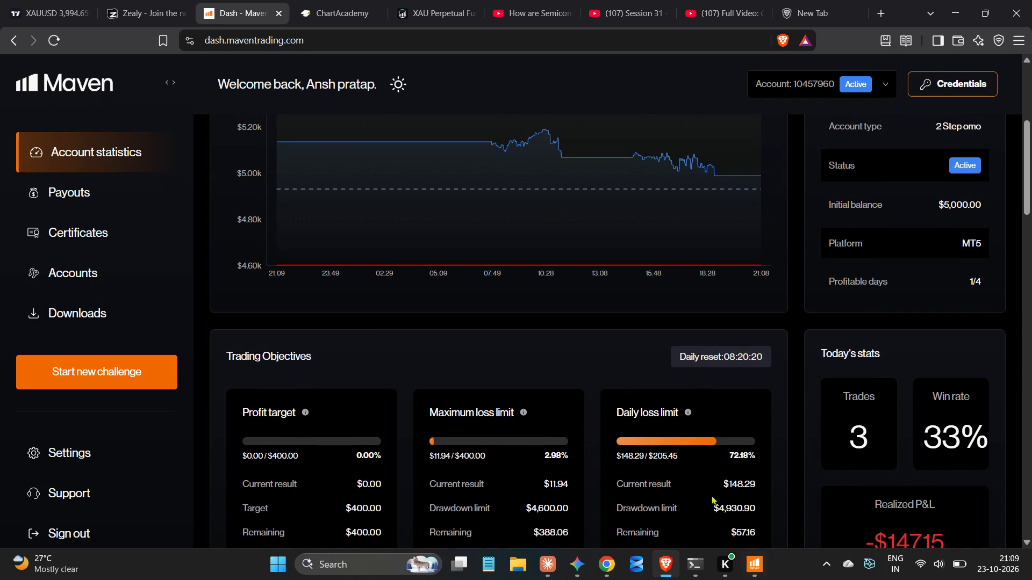
pyautogui.scroll(-2, 694, 463)
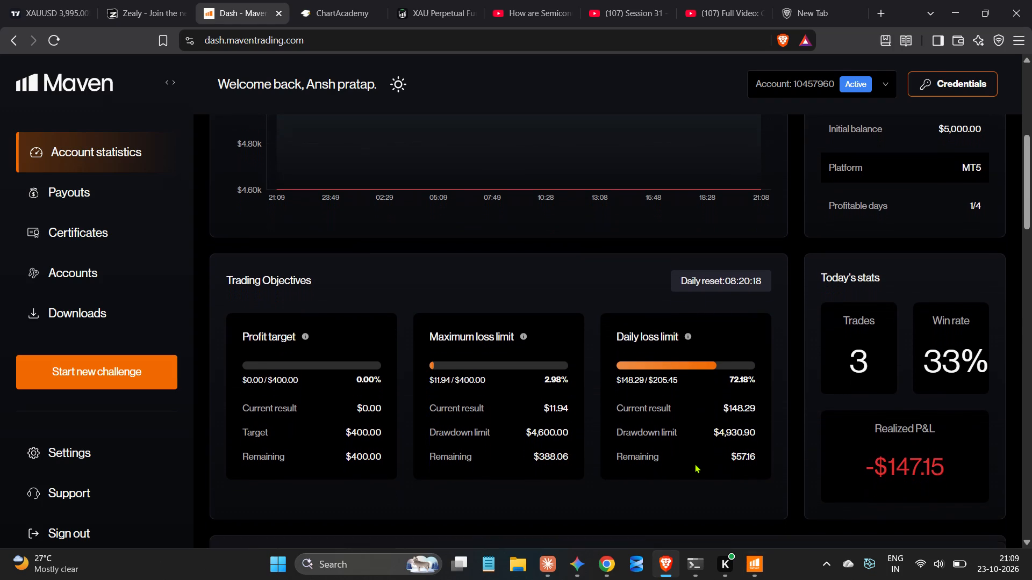
pyautogui.scroll(-1, 694, 463)
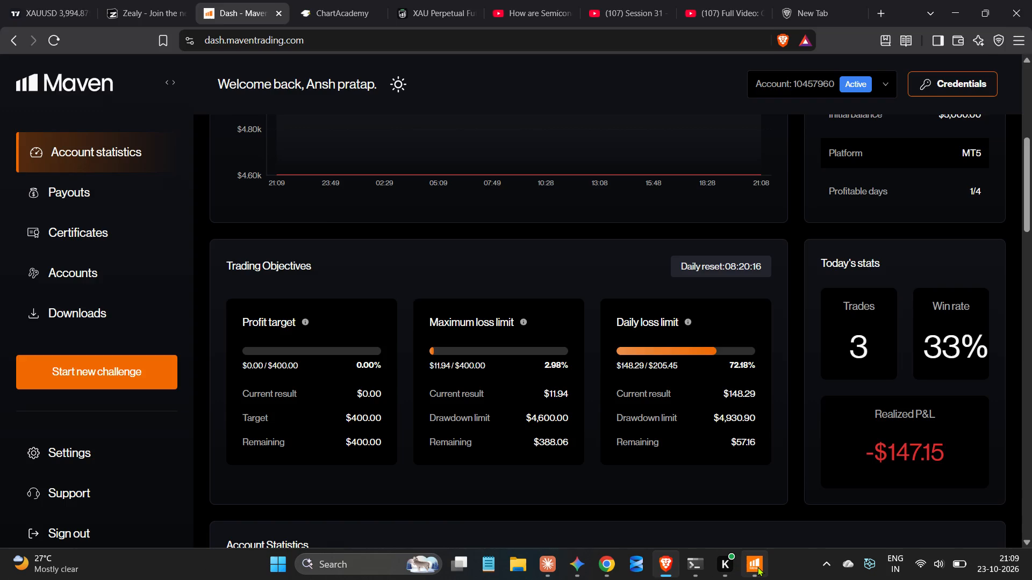
pyautogui.click(757, 567)
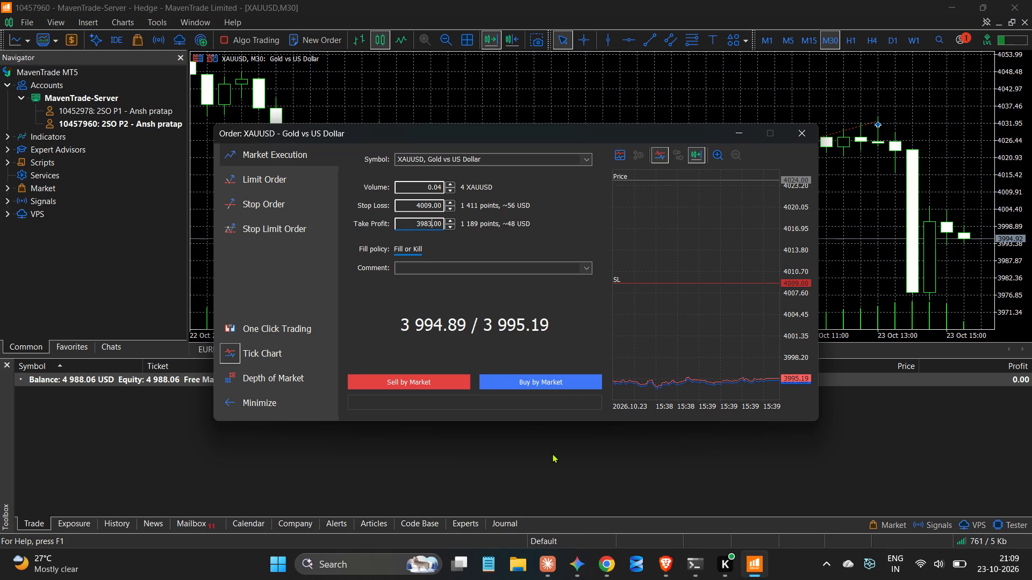
pyautogui.click(669, 579)
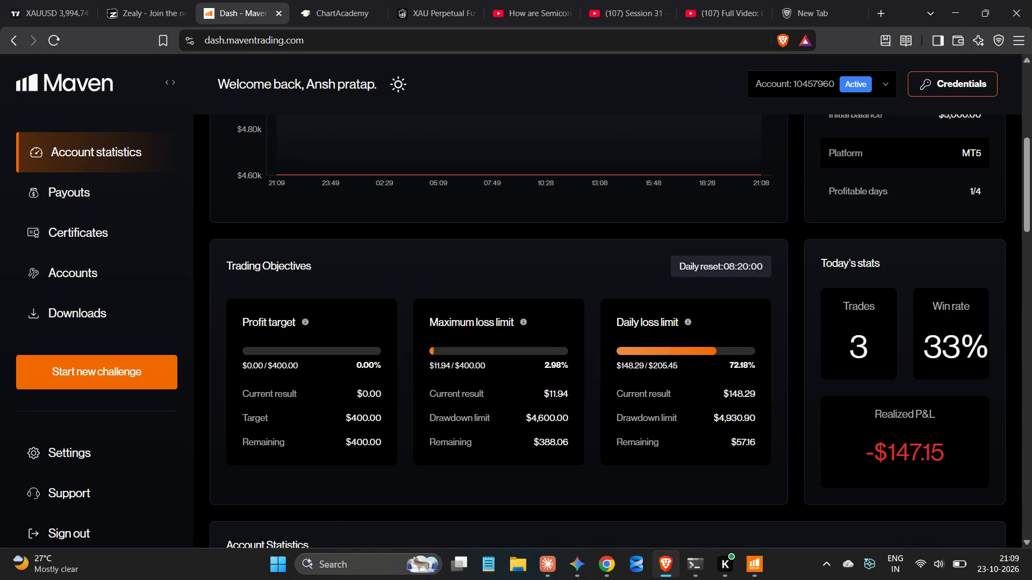
# Examine the account statistics, trade duration reports and trade history further down the Maven dashboard, and return to its top.
pyautogui.scroll(-4, 691, 481)
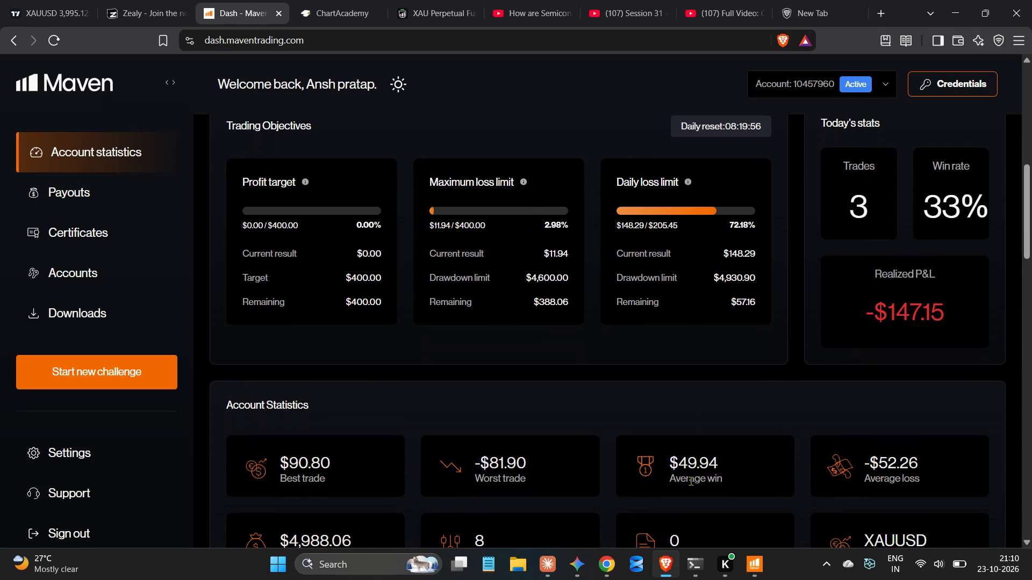
pyautogui.scroll(-5, 691, 481)
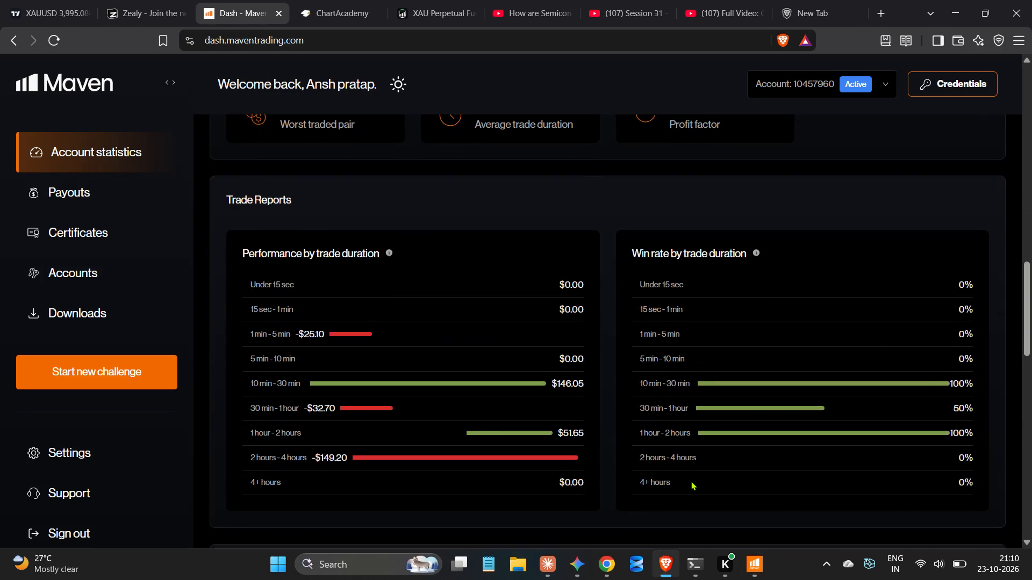
pyautogui.scroll(-2, 691, 481)
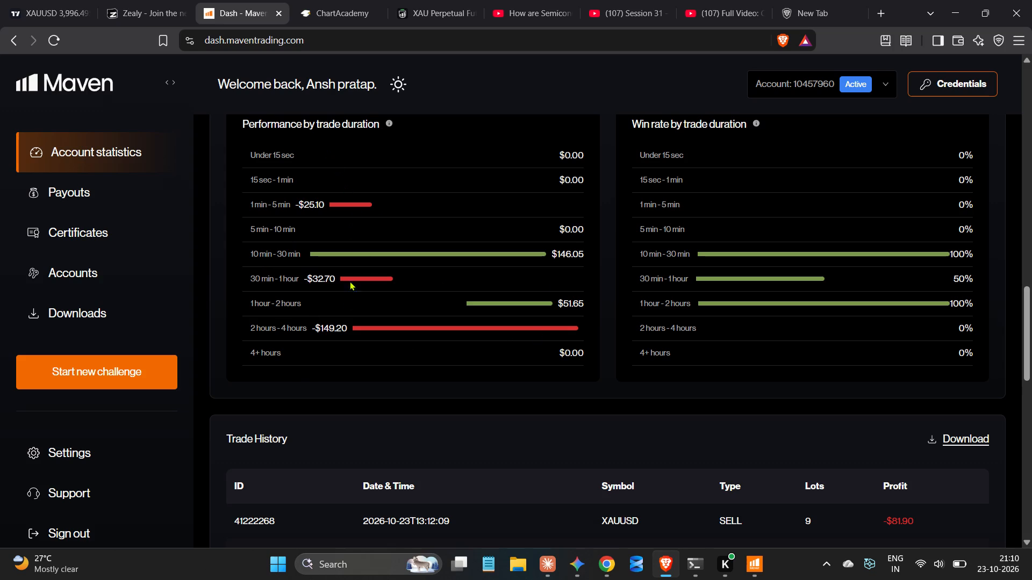
pyautogui.scroll(-5, 669, 394)
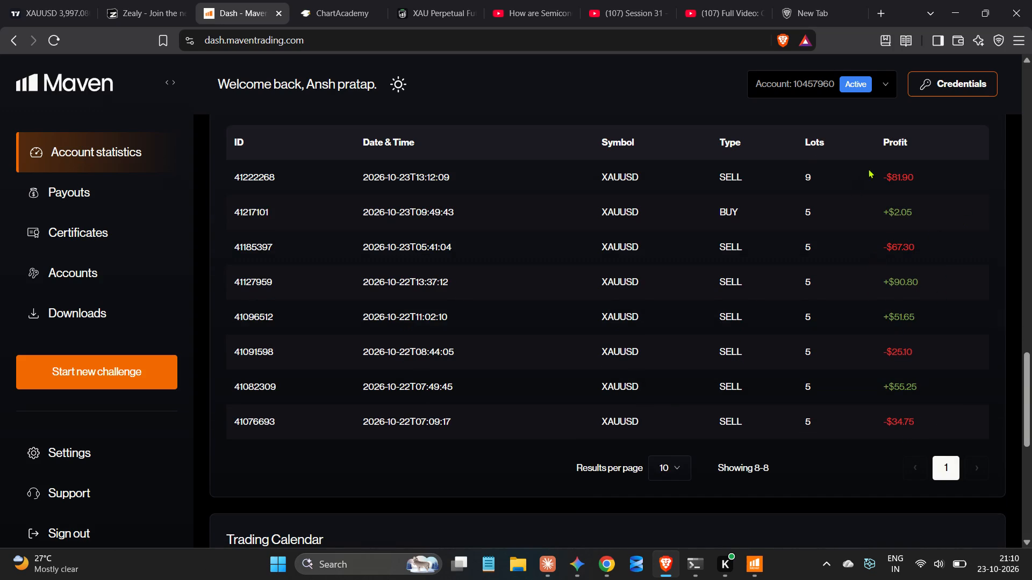
pyautogui.scroll(7, 841, 223)
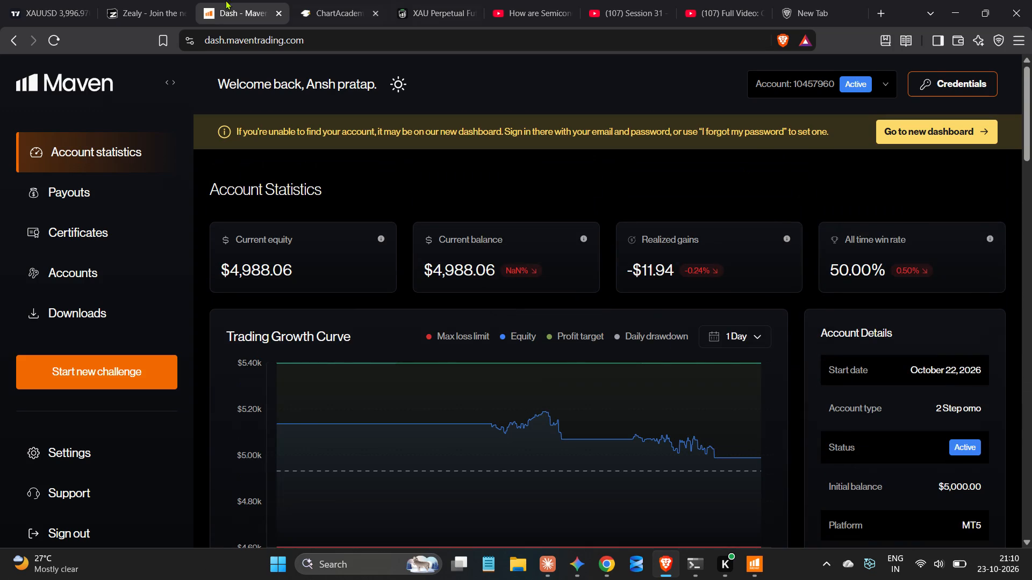
# Consult the XAUUSD chart on TradingView, return to MT5 and switch its XAUUSD chart to the M15 timeframe.
pyautogui.click(55, 0)
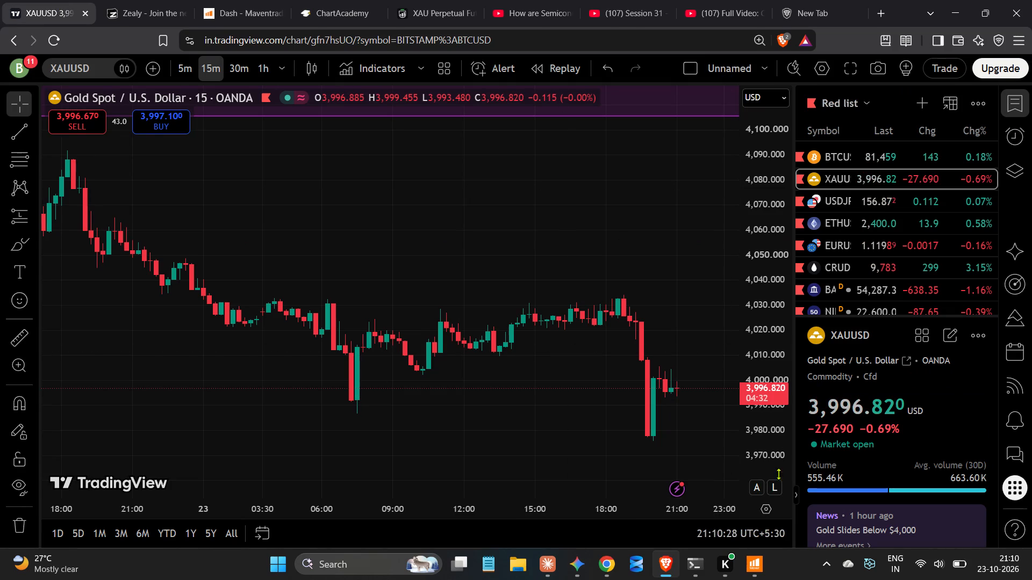
pyautogui.click(757, 567)
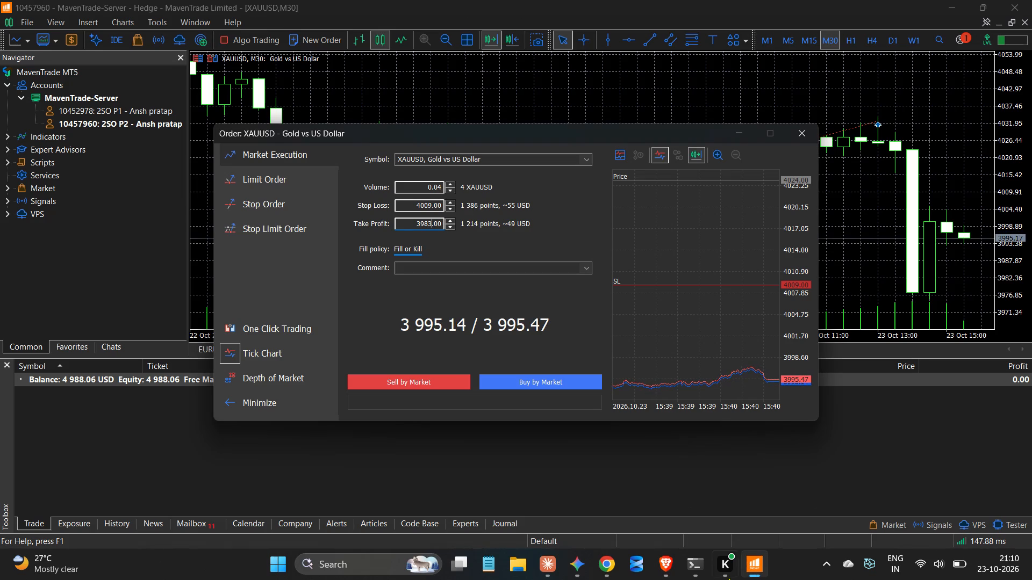
pyautogui.click(802, 45)
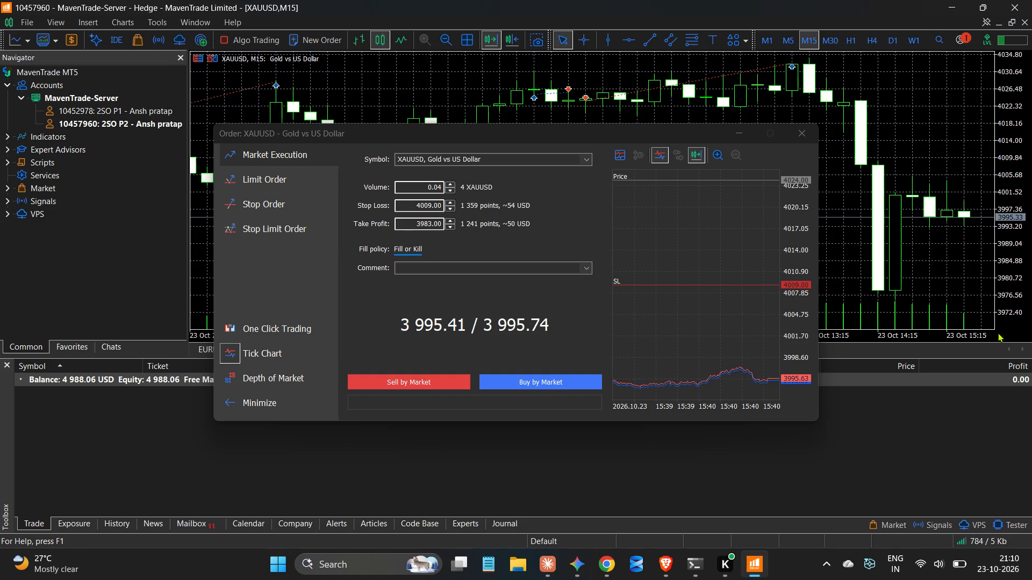
# Recheck the XAUUSD chart in Brave, return to MT5 and reduce the market order's volume to 0.03.
pyautogui.click(670, 563)
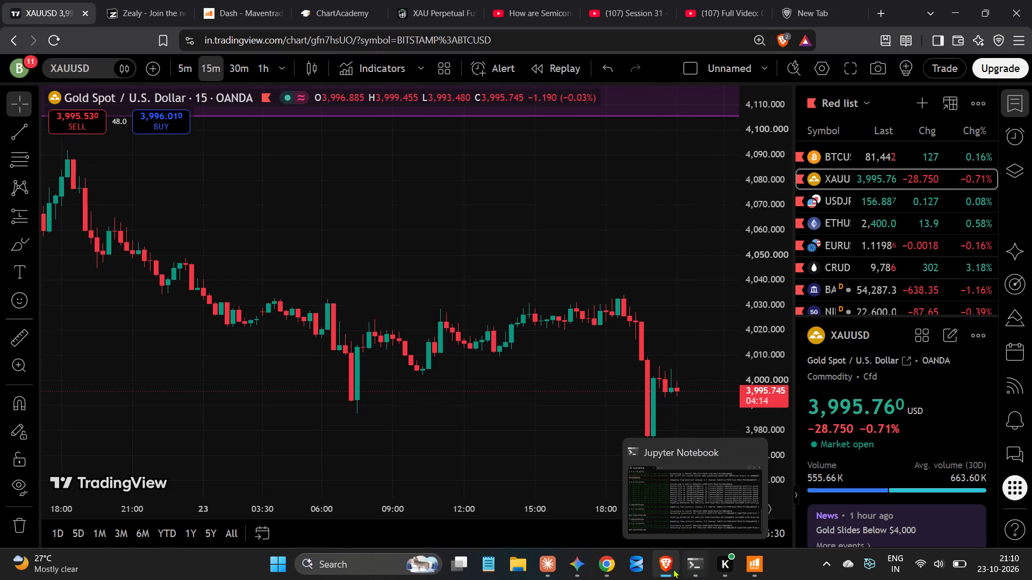
pyautogui.click(758, 574)
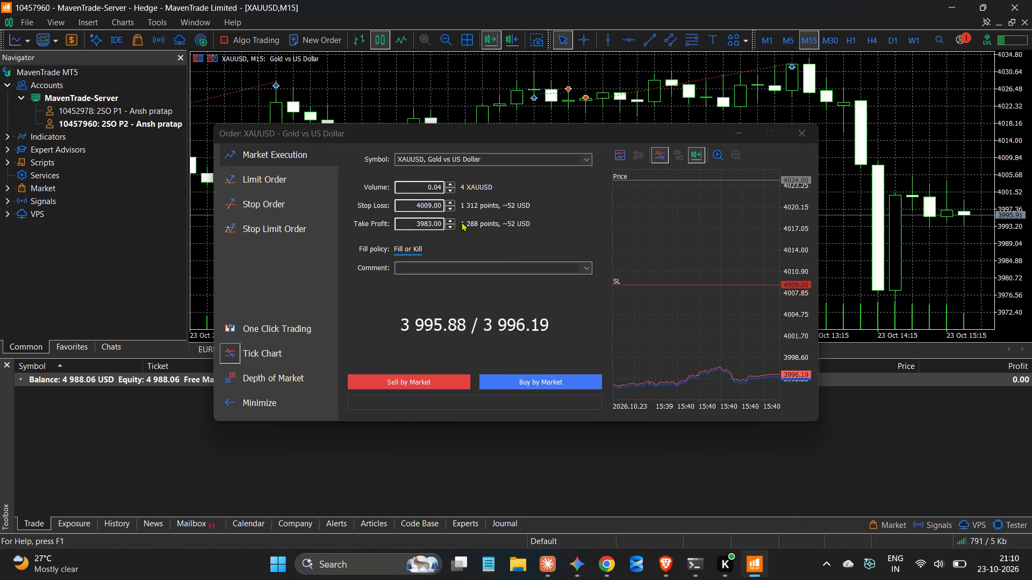
pyautogui.click(447, 193)
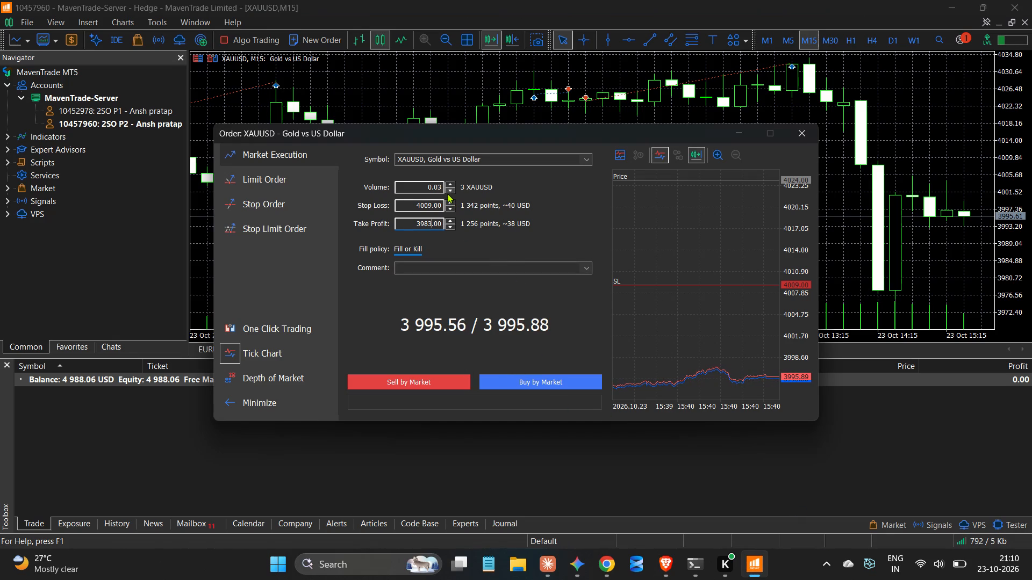
# Sell XAUUSD at market with the prepared order settings and close the order window.
pyautogui.click(462, 378)
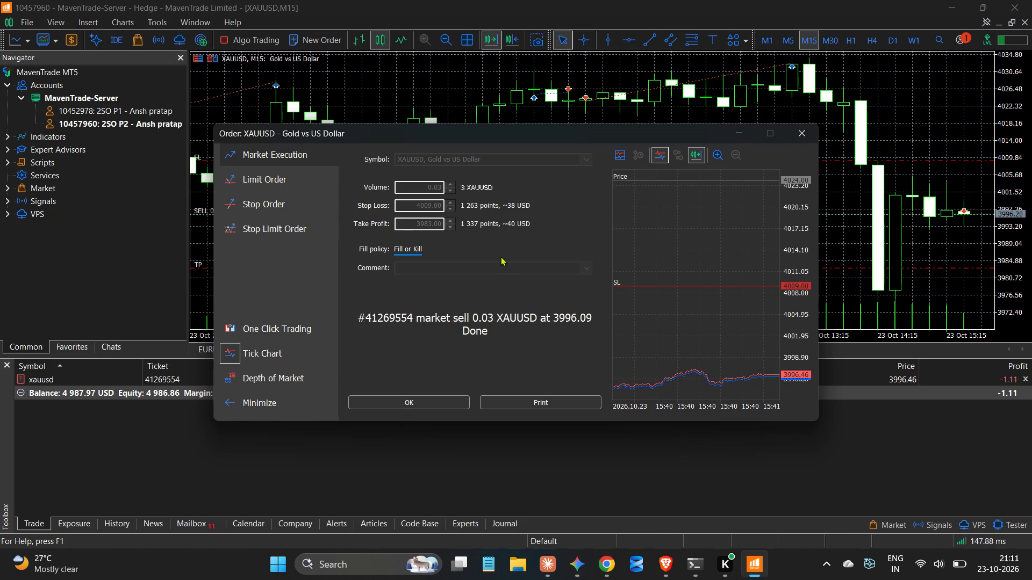
pyautogui.click(735, 128)
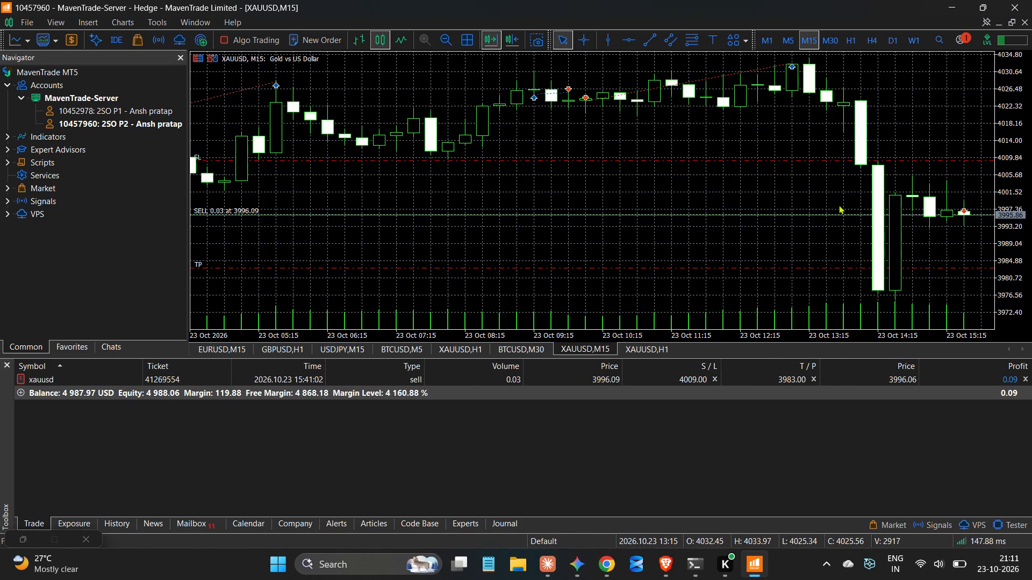
pyautogui.click(913, 160)
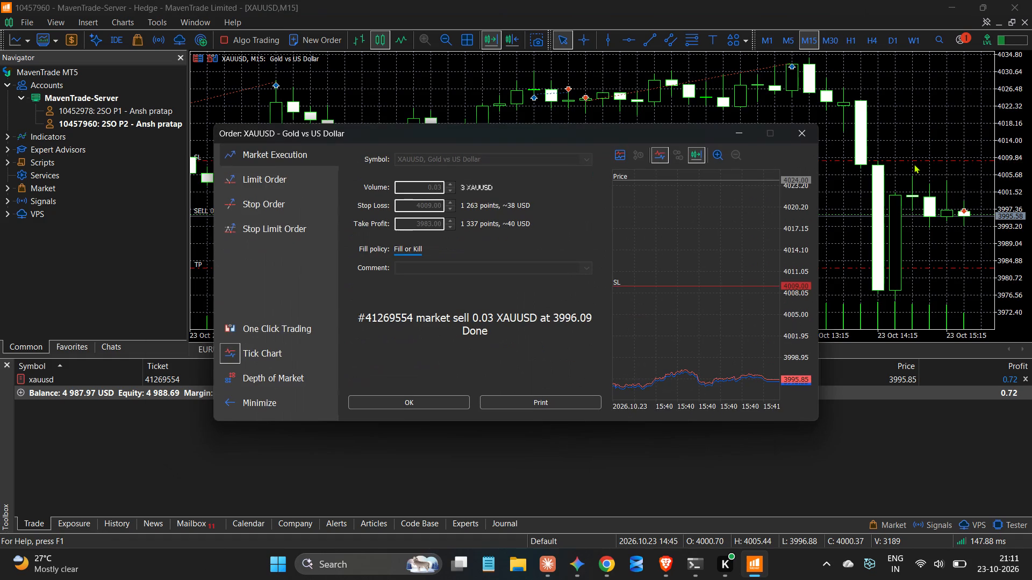
pyautogui.click(424, 404)
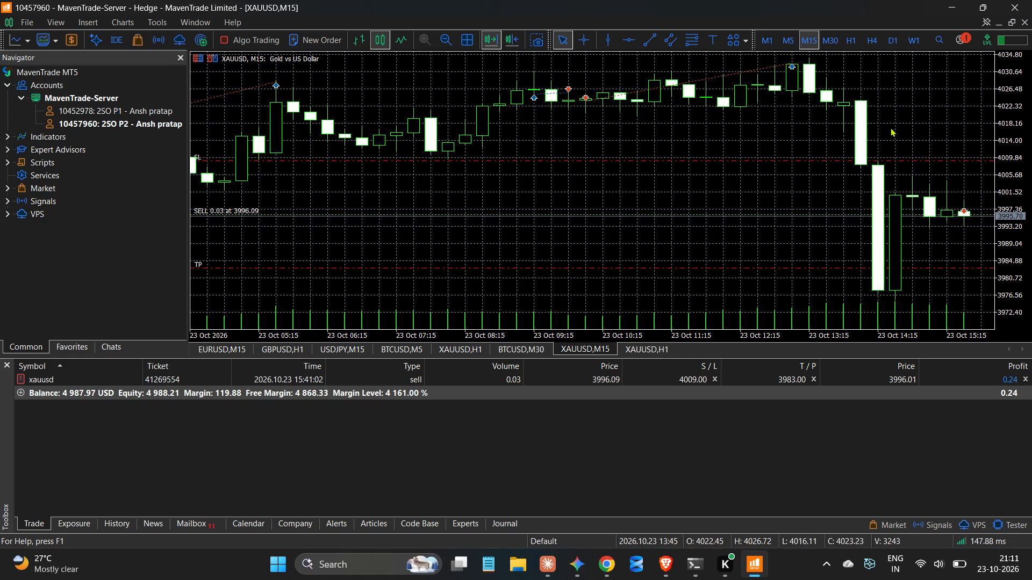
# Examine the sell position's entry, stop loss and take profit levels on the XAUUSD M15 chart at different vertical scales.
pyautogui.moveTo(793, 166); pyautogui.dragTo(775, 215)
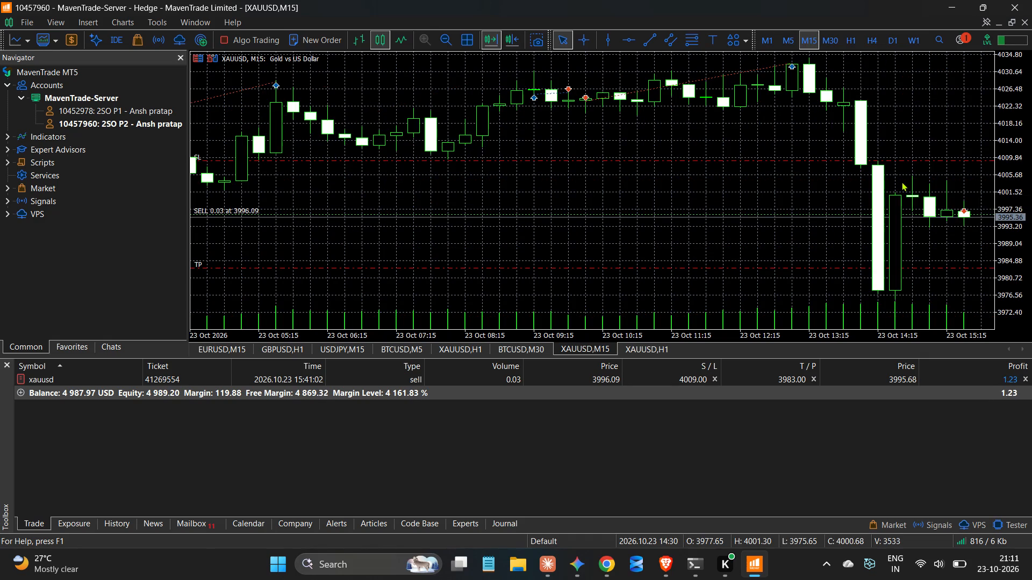
pyautogui.scroll(1, 901, 182)
pyautogui.moveTo(1005, 139); pyautogui.dragTo(1007, 156)
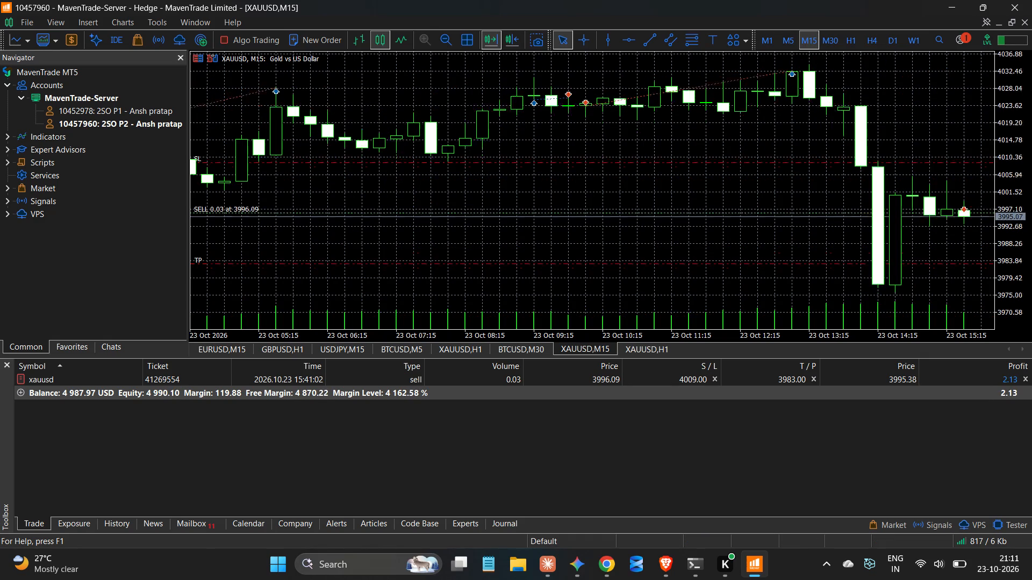
pyautogui.moveTo(1007, 156); pyautogui.dragTo(1006, 204)
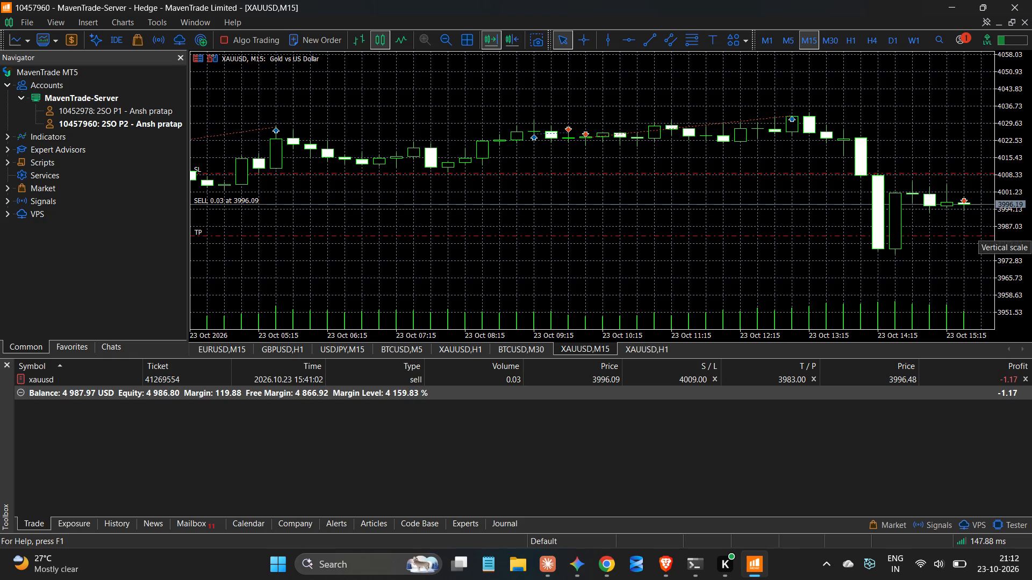
pyautogui.moveTo(1012, 227); pyautogui.dragTo(998, 78)
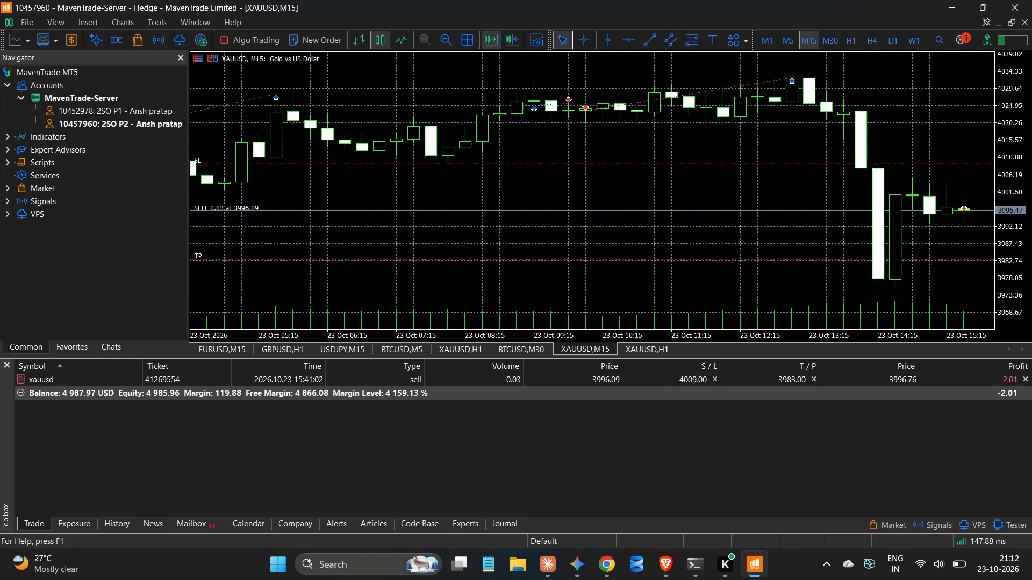
pyautogui.moveTo(1003, 194); pyautogui.dragTo(1003, 127)
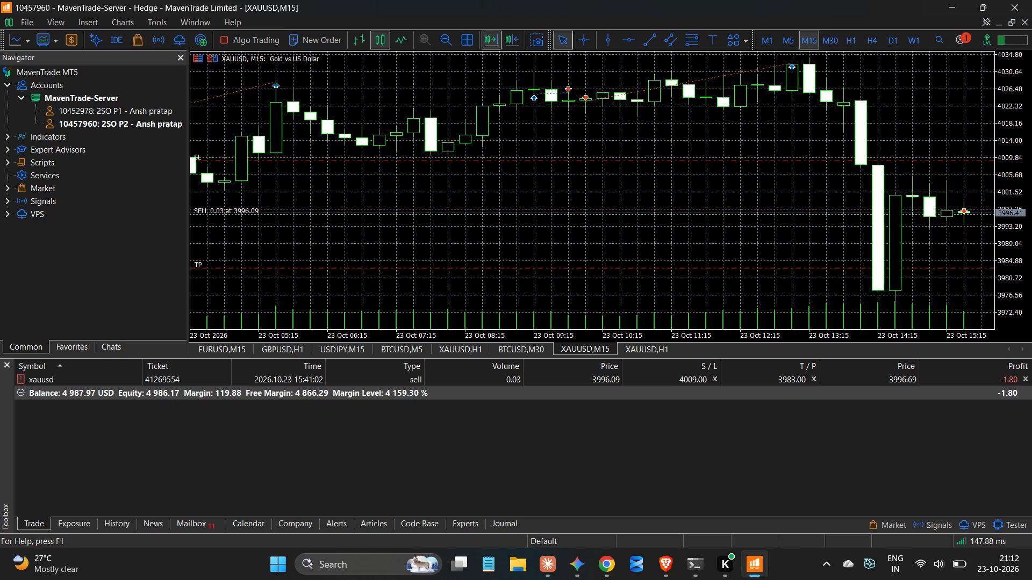
pyautogui.moveTo(1003, 127); pyautogui.dragTo(1002, 125)
pyautogui.moveTo(1021, 197); pyautogui.dragTo(1013, 143)
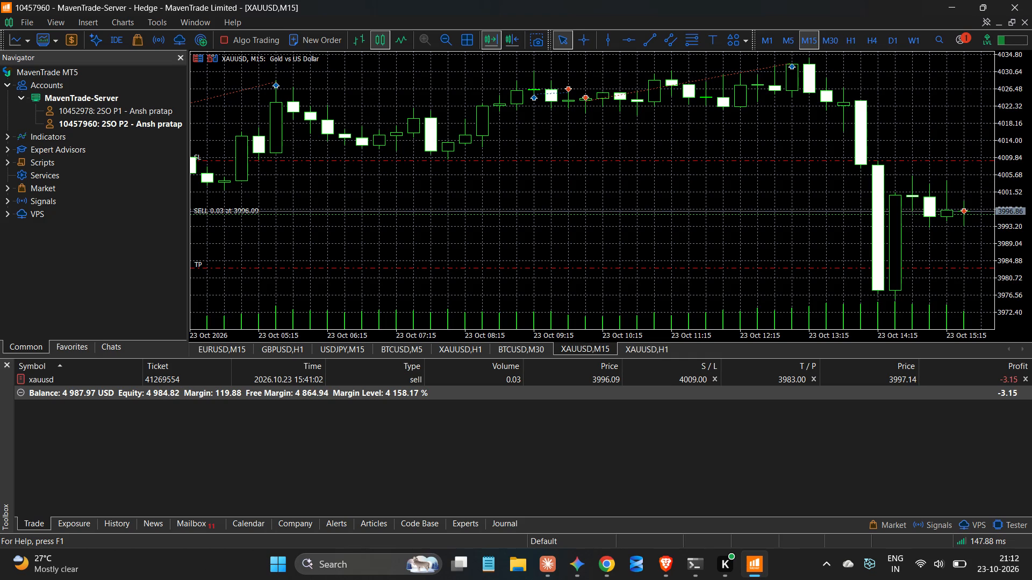
pyautogui.moveTo(999, 186); pyautogui.dragTo(983, 121)
pyautogui.scroll(1, 862, 166)
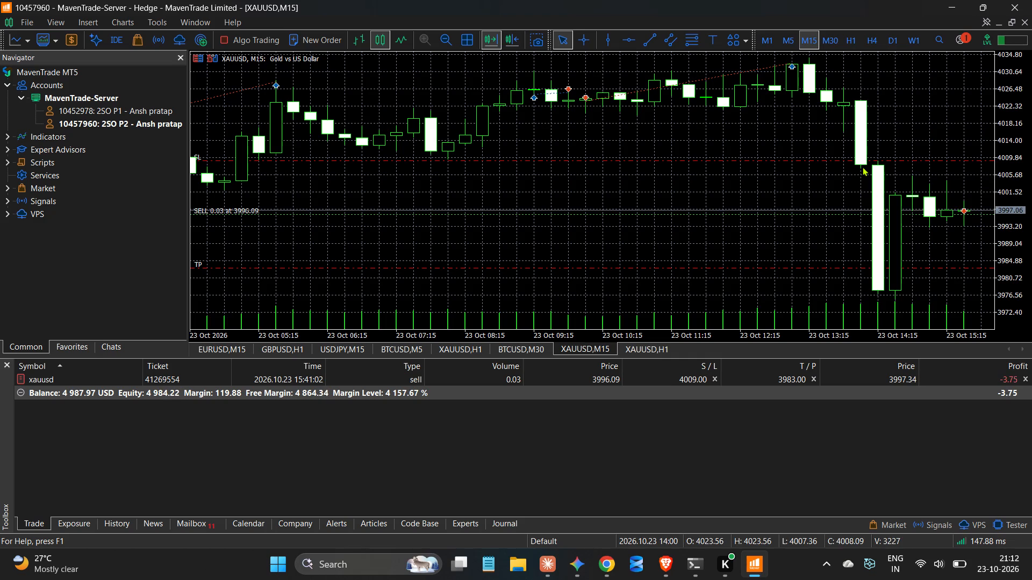
pyautogui.scroll(3, 862, 166)
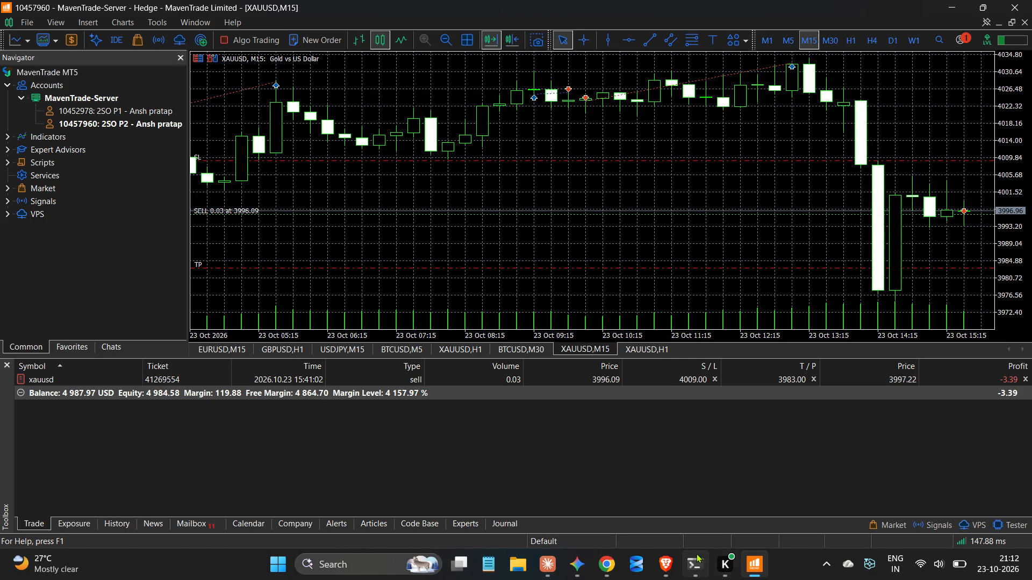
# Switch to Brave to check the XAUUSD chart on TradingView.
pyautogui.click(671, 569)
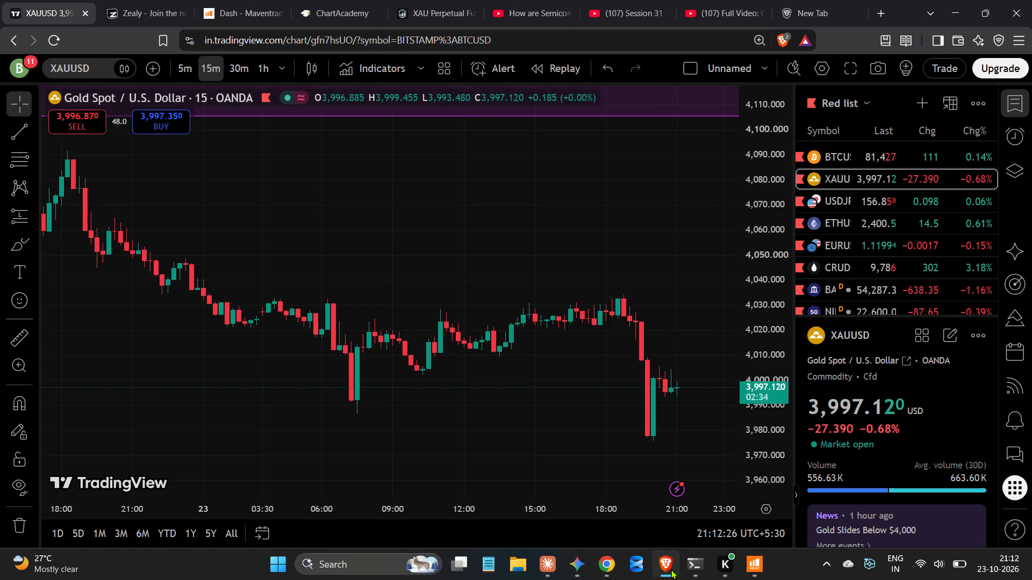